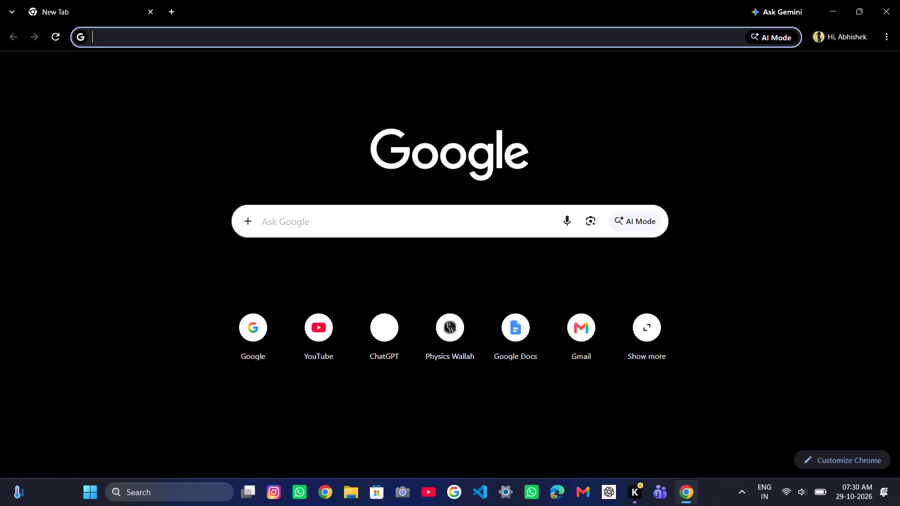
Start a Google search on the new tab page with a query beginning with "c".
{"action": "left_click", "coordinate": [367, 232]}
{"action": "type", "text": "c"}
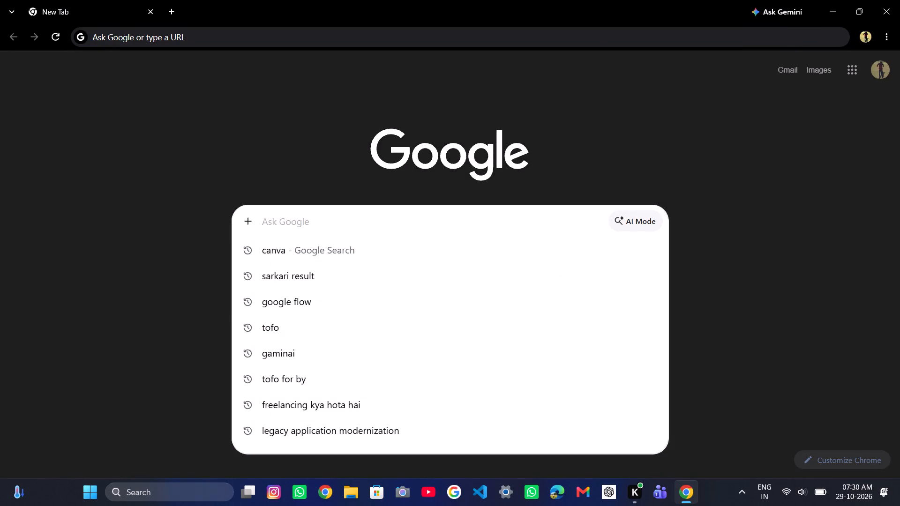
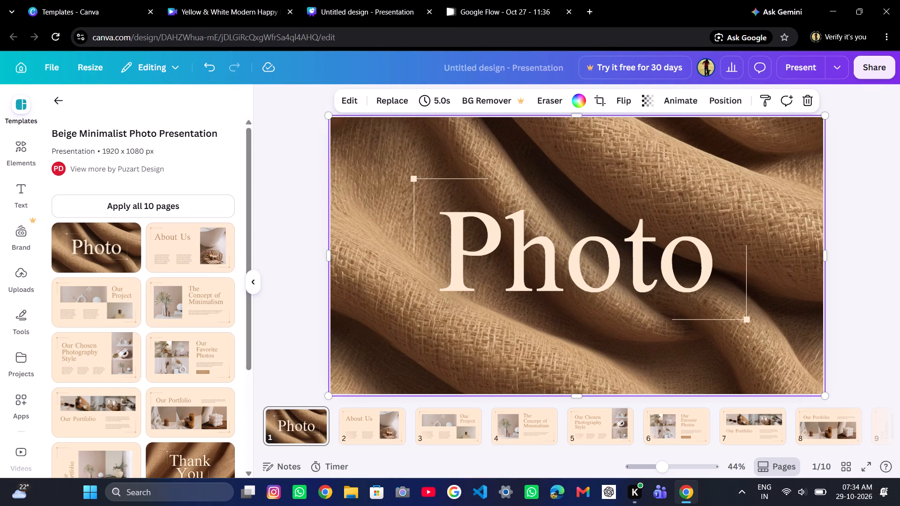
{"action": "left_click", "coordinate": [373, 423]}
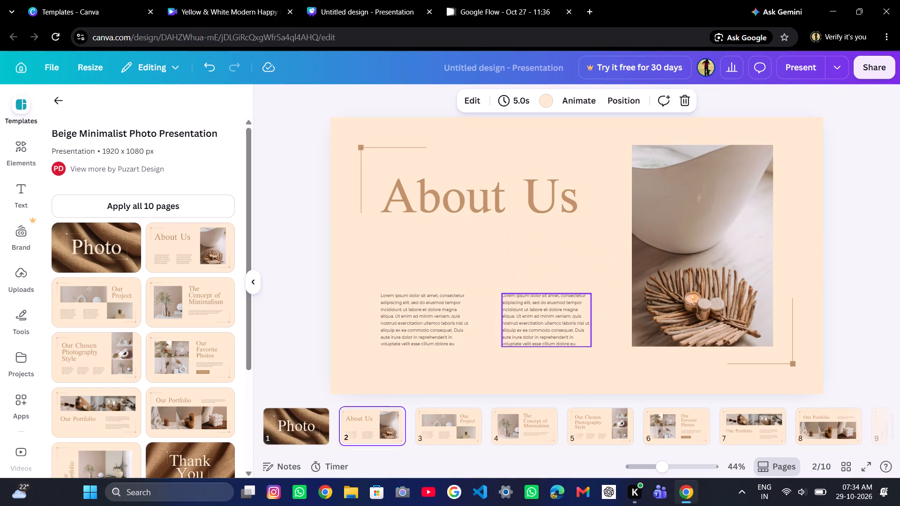
{"action": "left_click", "coordinate": [429, 317]}
{"action": "key", "text": "BackSpace"}
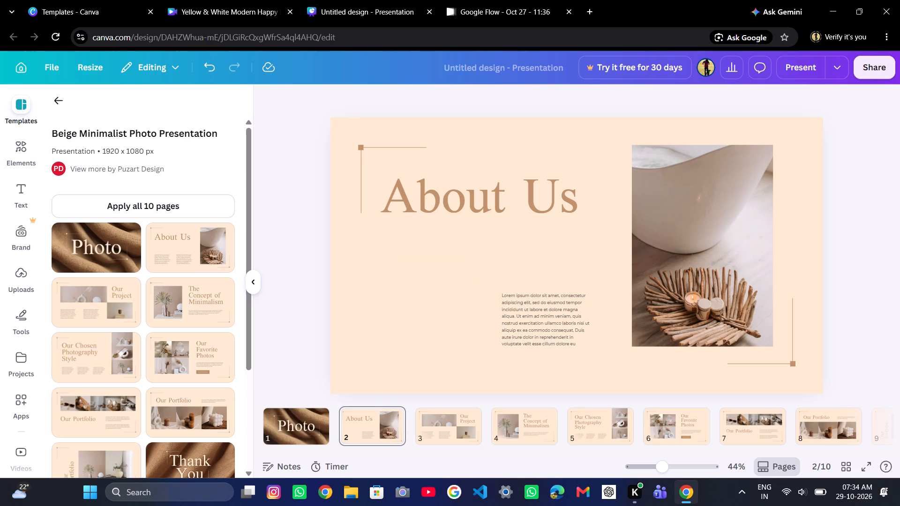
Move the remaining About Us paragraph under the heading and enlarge it to a font size of about 24.6.
{"action": "left_click", "coordinate": [527, 325]}
{"action": "left_click_drag", "start_coordinate": [527, 325], "coordinate": [461, 297]}
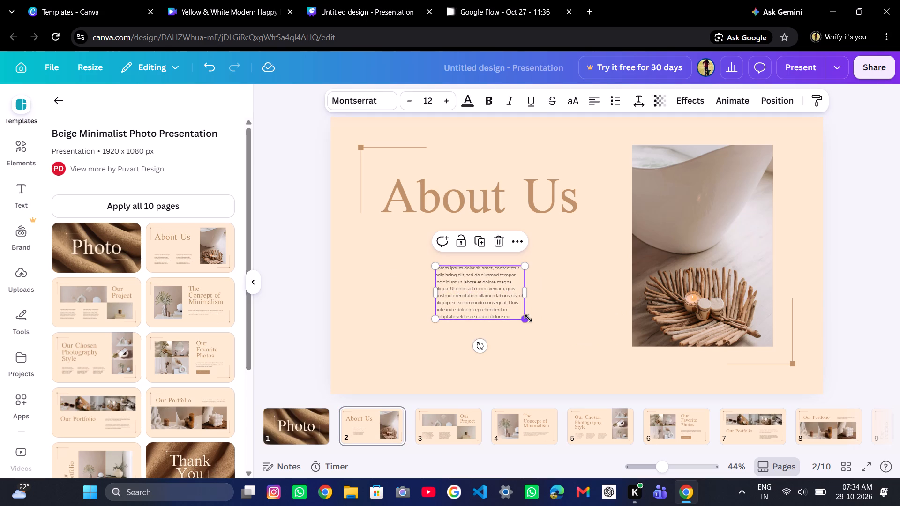
{"action": "left_click_drag", "start_coordinate": [528, 318], "coordinate": [575, 346]}
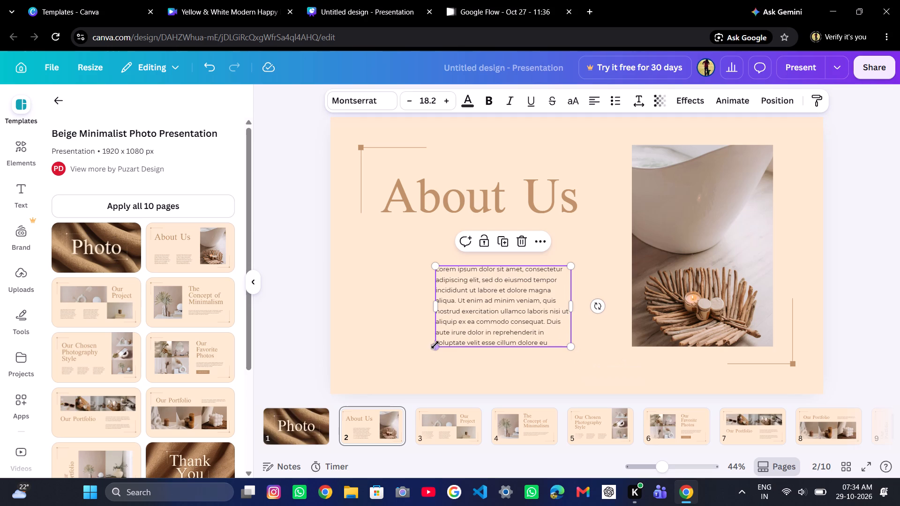
{"action": "left_click_drag", "start_coordinate": [434, 344], "coordinate": [384, 371]}
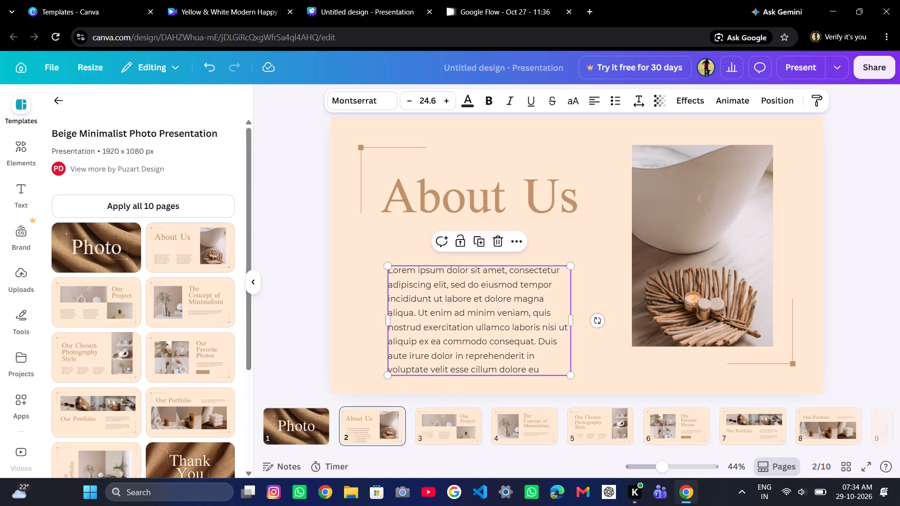
Replace the About Us placeholder paragraph with "my name is" followed by the presenter's full name and a comma.
{"action": "left_click", "coordinate": [540, 366]}
{"action": "key", "text": "BackSpace"}
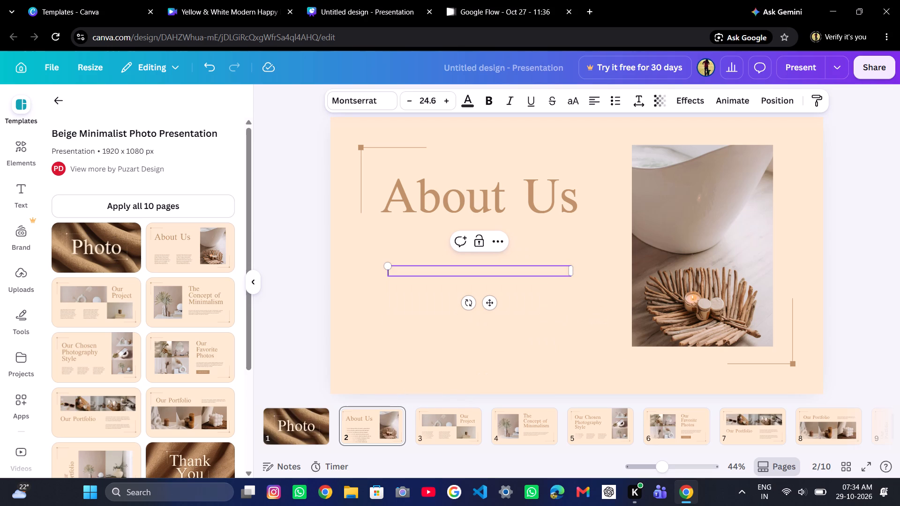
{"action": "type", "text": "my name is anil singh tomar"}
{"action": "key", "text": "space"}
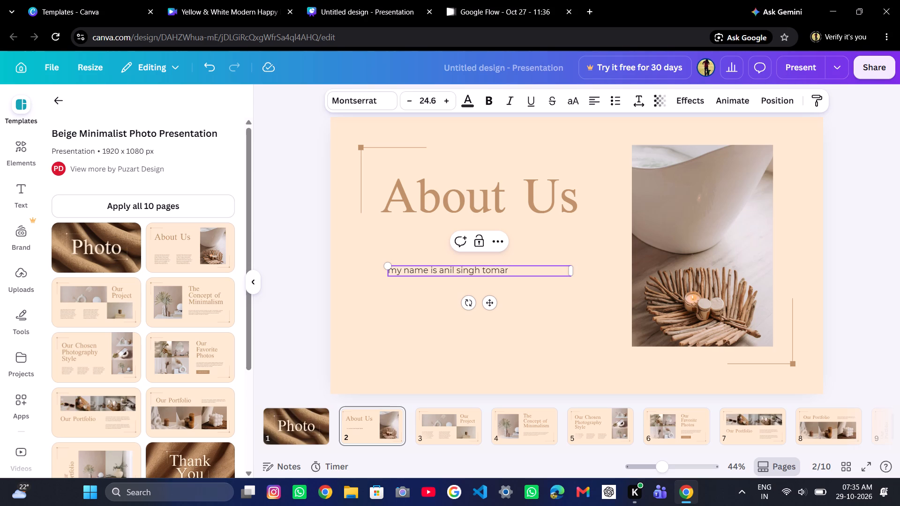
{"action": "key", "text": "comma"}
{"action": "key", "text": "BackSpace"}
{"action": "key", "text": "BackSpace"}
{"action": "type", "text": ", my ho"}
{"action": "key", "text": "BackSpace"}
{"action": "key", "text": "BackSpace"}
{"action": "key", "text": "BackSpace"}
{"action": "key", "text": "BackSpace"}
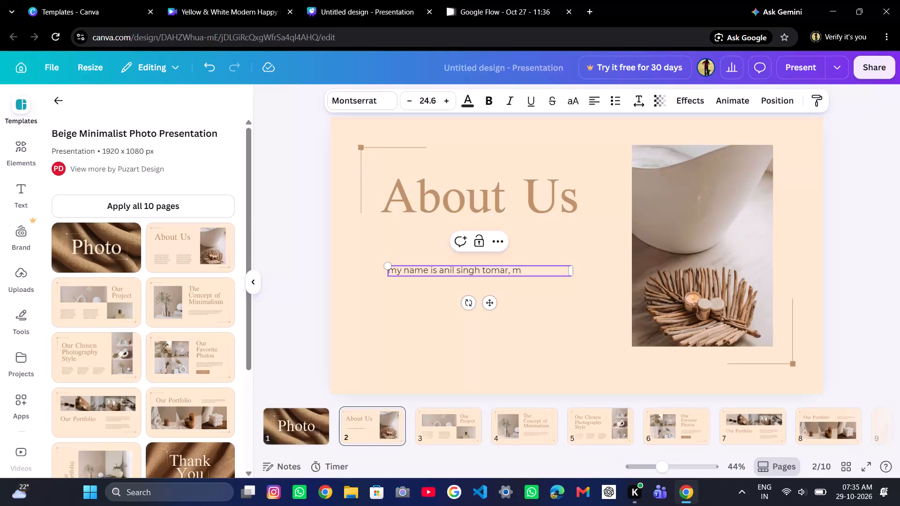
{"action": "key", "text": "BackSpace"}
Continue the About Us paragraph with "i am the boy spend my life to some one".
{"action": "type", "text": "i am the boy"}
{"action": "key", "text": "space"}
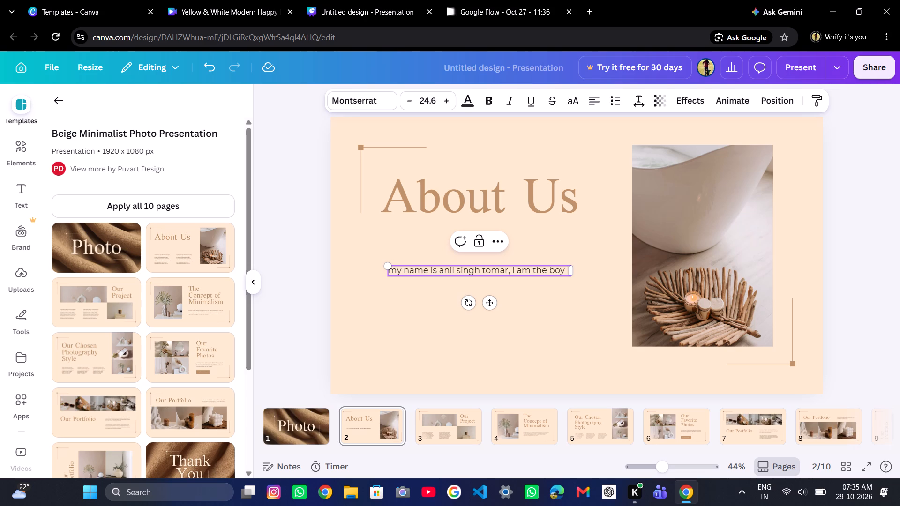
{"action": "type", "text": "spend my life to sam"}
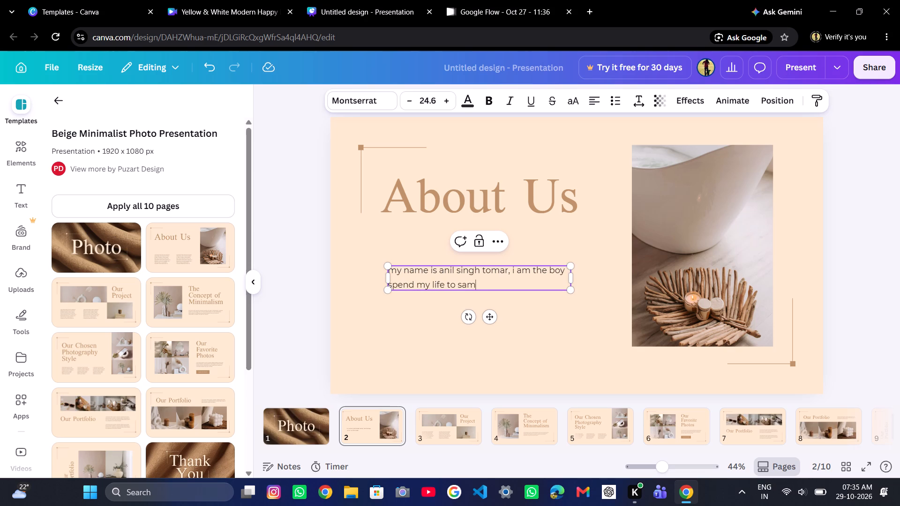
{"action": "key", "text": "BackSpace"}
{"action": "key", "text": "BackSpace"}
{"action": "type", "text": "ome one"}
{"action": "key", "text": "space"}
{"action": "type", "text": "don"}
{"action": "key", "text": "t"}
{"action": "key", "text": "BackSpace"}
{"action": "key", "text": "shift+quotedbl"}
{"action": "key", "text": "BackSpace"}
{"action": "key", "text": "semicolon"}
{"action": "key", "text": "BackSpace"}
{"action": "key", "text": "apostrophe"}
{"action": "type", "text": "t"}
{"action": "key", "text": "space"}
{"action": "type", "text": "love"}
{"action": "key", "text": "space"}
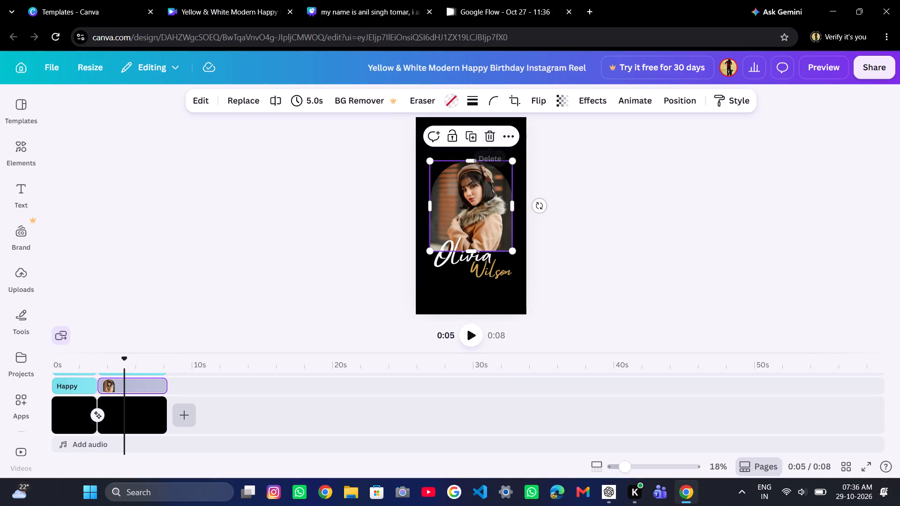
{"action": "left_click", "coordinate": [508, 136]}
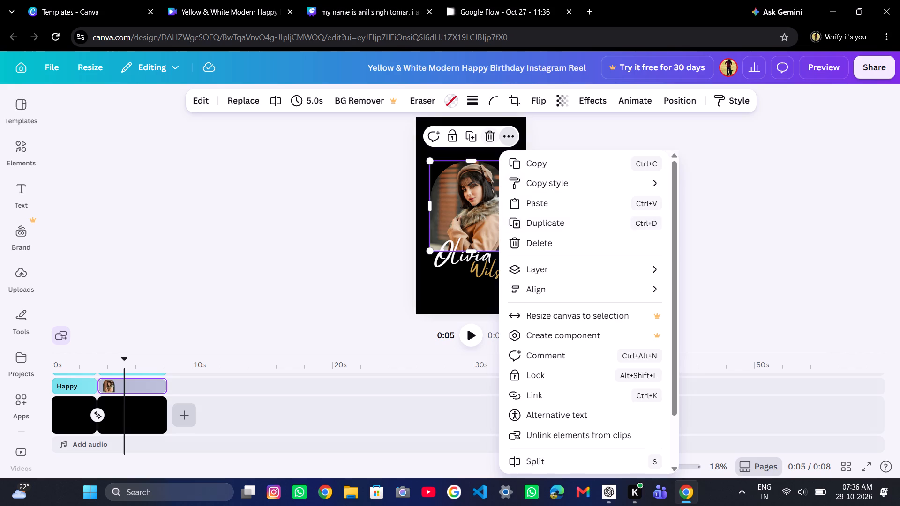
{"action": "left_click", "coordinate": [488, 126]}
{"action": "left_click", "coordinate": [488, 128]}
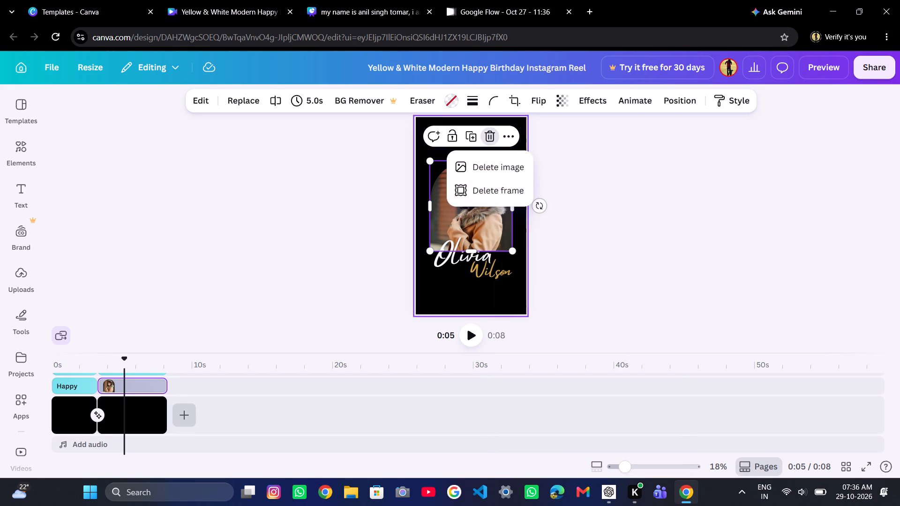
{"action": "left_click", "coordinate": [495, 171]}
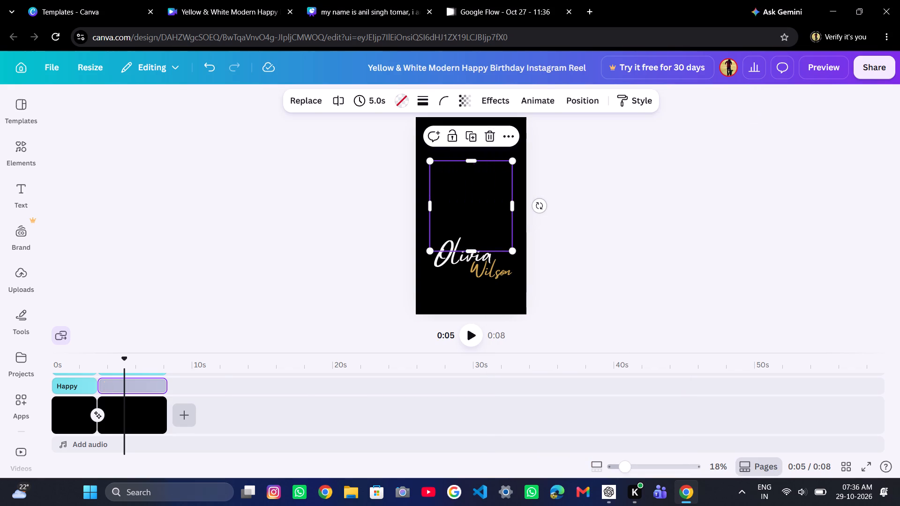
Add the uploaded image of the anime boy in the purple-black jacket and move it onto an overlay track above the reel's second clip.
{"action": "left_click", "coordinate": [13, 283]}
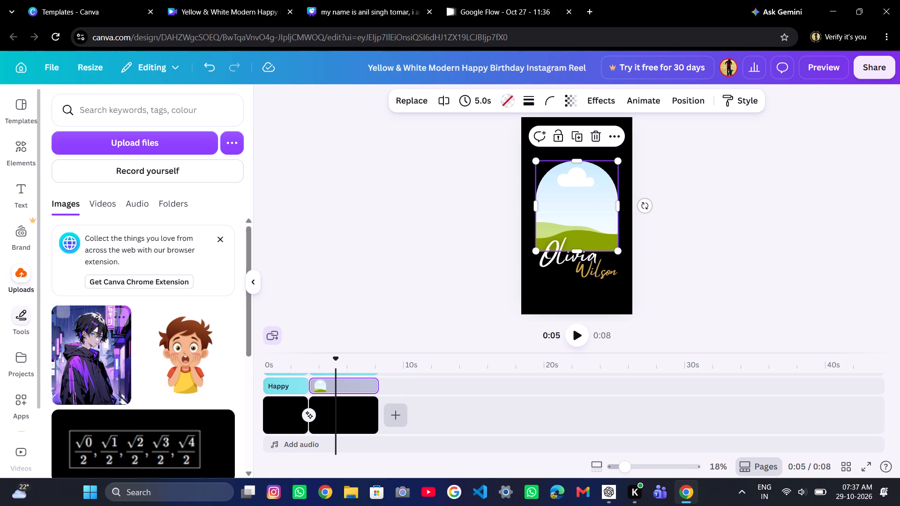
{"action": "left_click", "coordinate": [100, 360]}
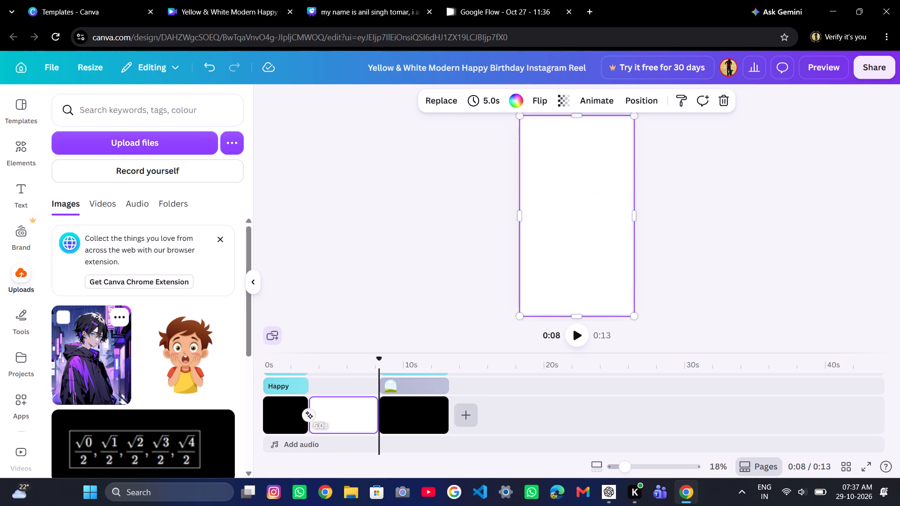
{"action": "left_click_drag", "start_coordinate": [331, 410], "coordinate": [334, 396]}
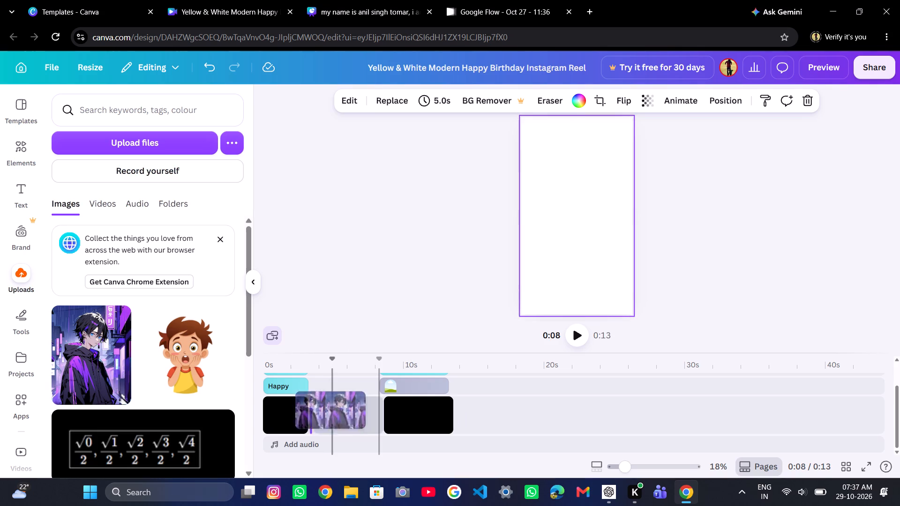
{"action": "left_click_drag", "start_coordinate": [334, 396], "coordinate": [336, 389]}
Reorder the second clip's overlay tracks so the anime boy image lies above the empty arched frame.
{"action": "left_click_drag", "start_coordinate": [337, 403], "coordinate": [337, 386]}
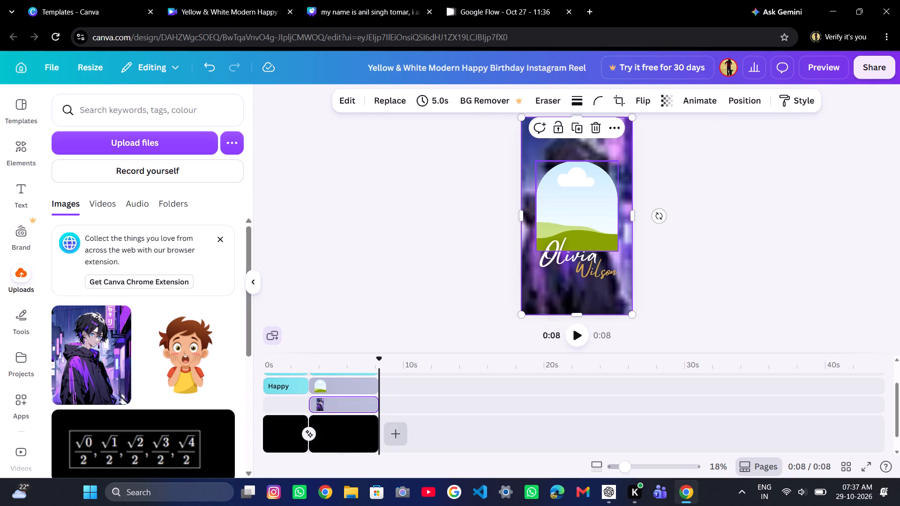
{"action": "left_click_drag", "start_coordinate": [337, 386], "coordinate": [337, 402]}
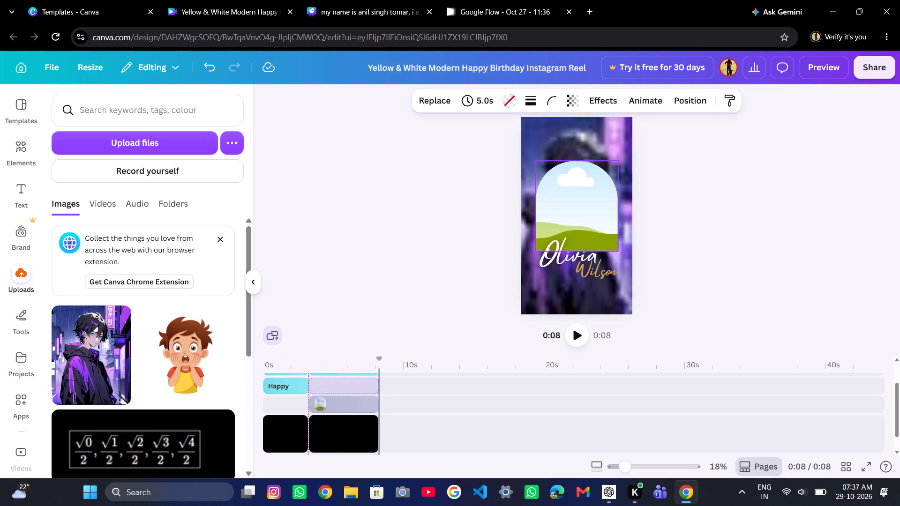
{"action": "left_click_drag", "start_coordinate": [337, 402], "coordinate": [337, 403]}
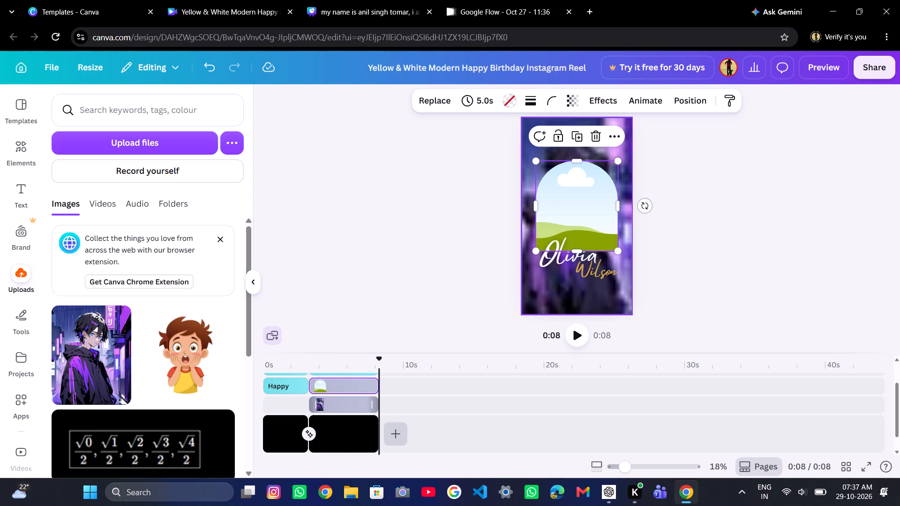
{"action": "left_click_drag", "start_coordinate": [330, 407], "coordinate": [329, 388]}
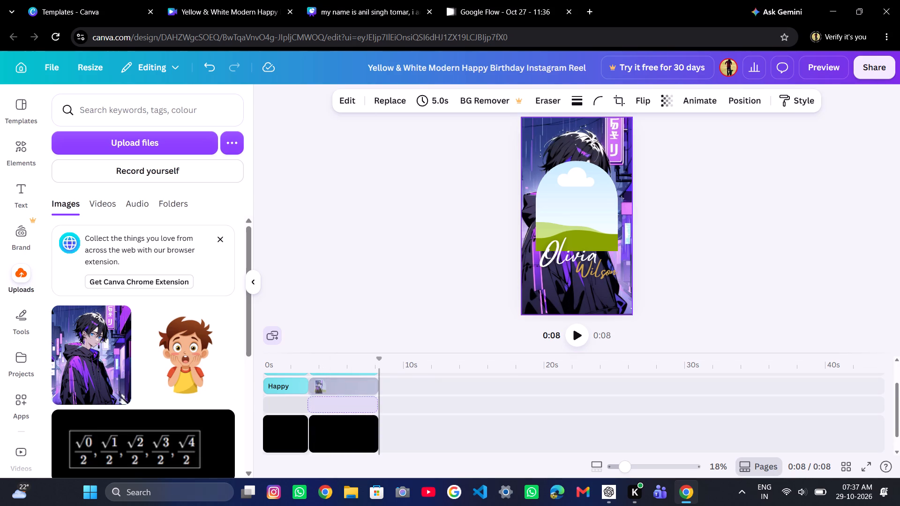
{"action": "left_click_drag", "start_coordinate": [329, 388], "coordinate": [329, 386]}
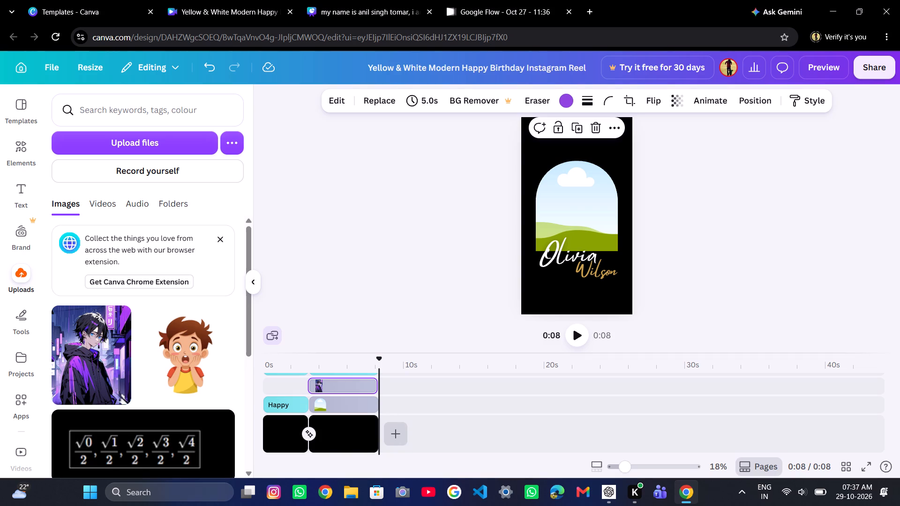
{"action": "left_click", "coordinate": [613, 300]}
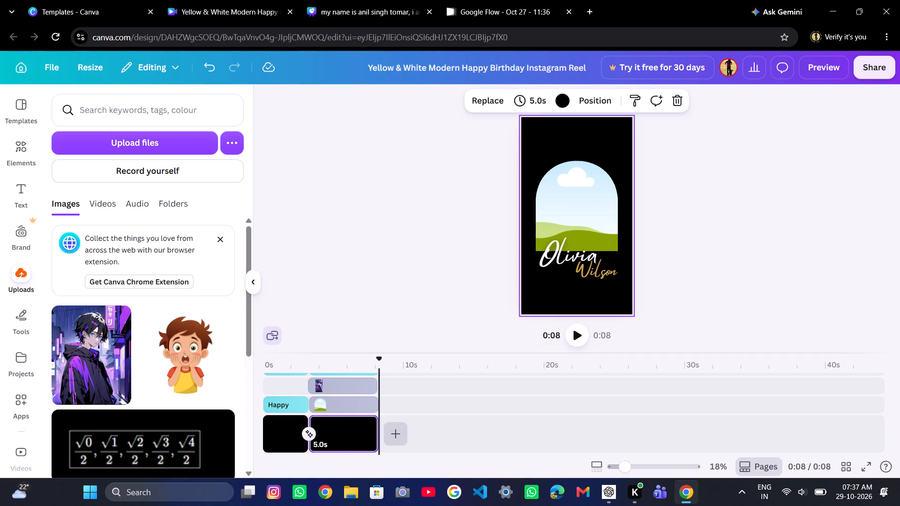
{"action": "left_click_drag", "start_coordinate": [332, 398], "coordinate": [332, 381]}
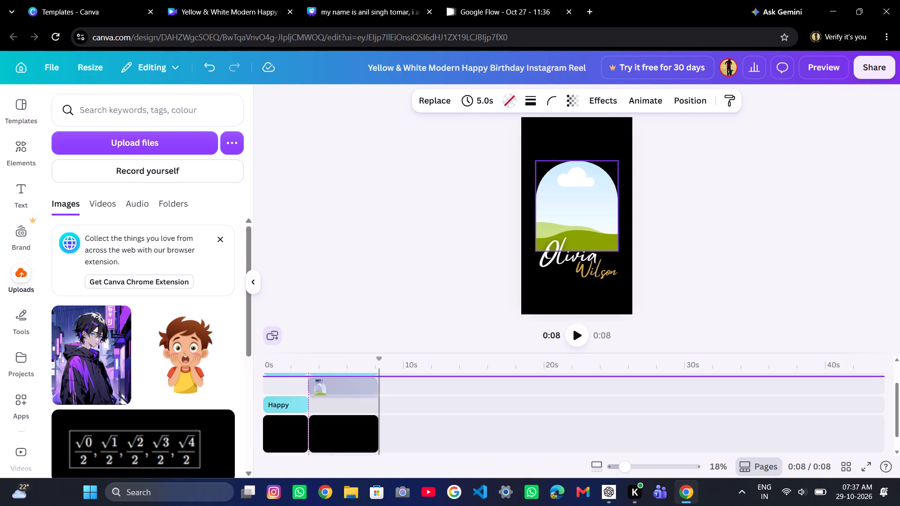
{"action": "left_click_drag", "start_coordinate": [332, 381], "coordinate": [332, 379]}
{"action": "left_click_drag", "start_coordinate": [332, 380], "coordinate": [332, 380]}
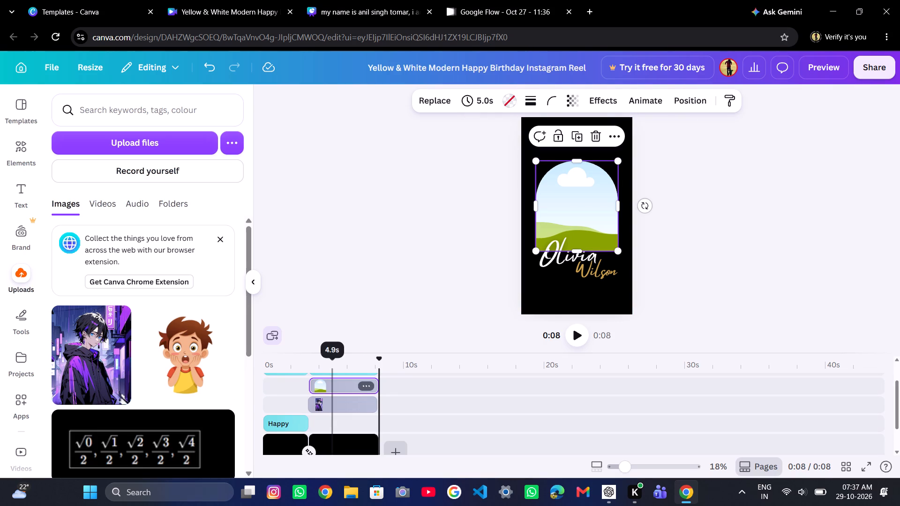
{"action": "left_click_drag", "start_coordinate": [332, 380], "coordinate": [333, 399]}
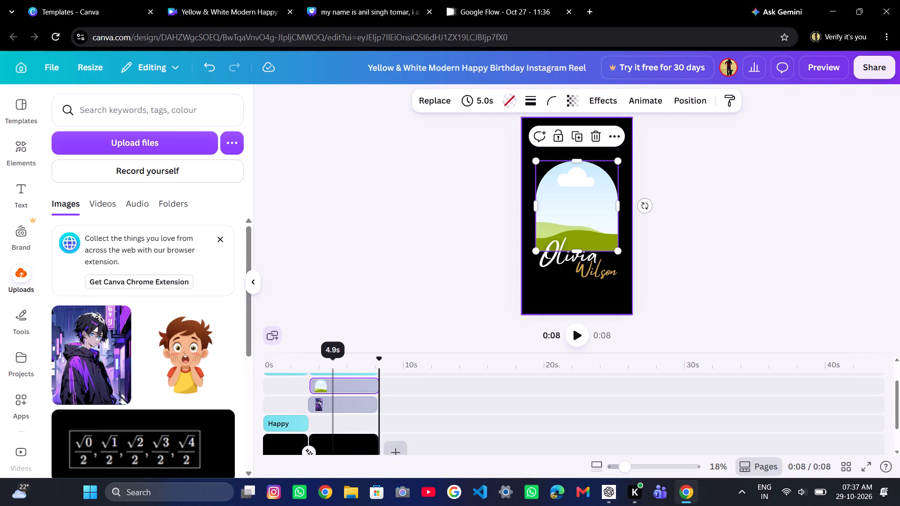
{"action": "left_click_drag", "start_coordinate": [337, 403], "coordinate": [339, 396]}
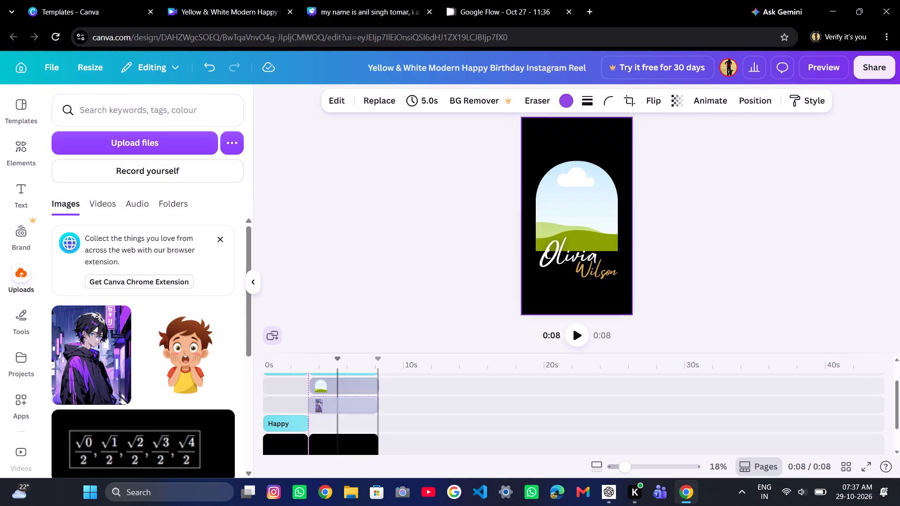
{"action": "left_click_drag", "start_coordinate": [339, 396], "coordinate": [339, 384]}
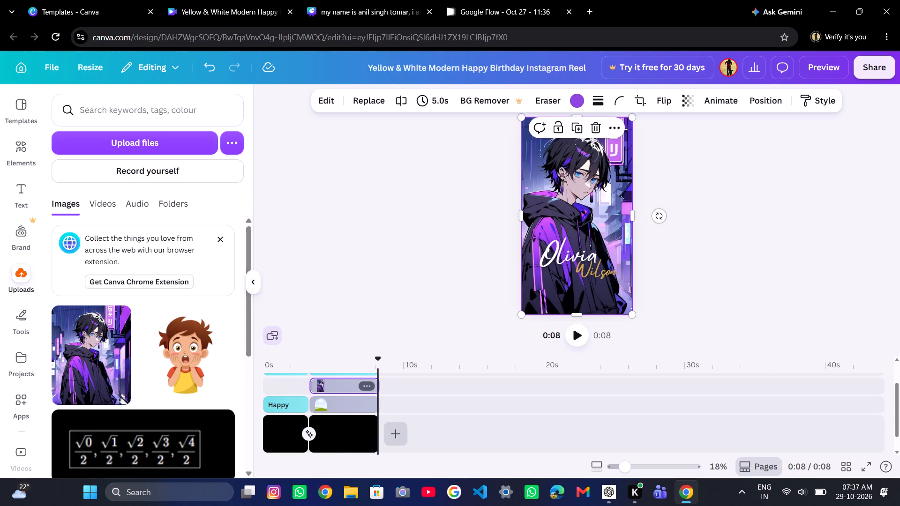
Shrink the anime boy image on the reel's second clip and place it inside the arched frame.
{"action": "left_click_drag", "start_coordinate": [631, 313], "coordinate": [590, 253]}
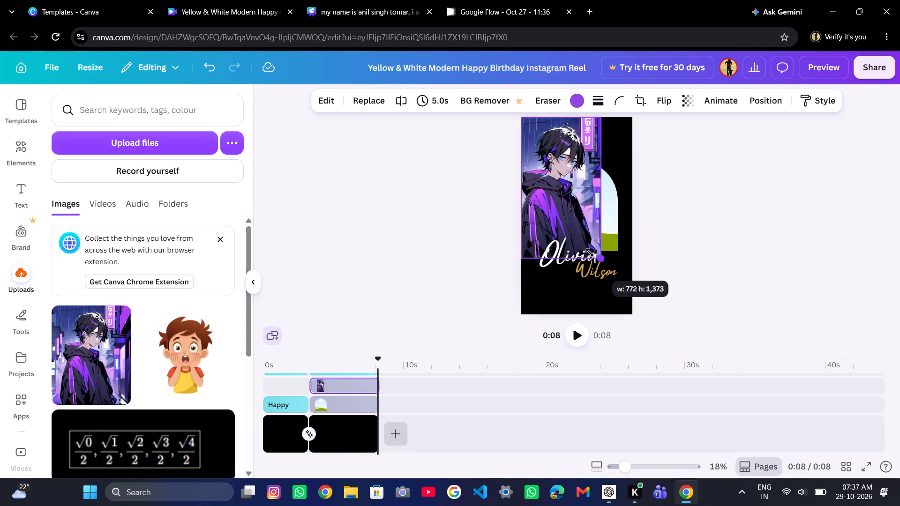
{"action": "left_click_drag", "start_coordinate": [590, 253], "coordinate": [569, 214]}
{"action": "left_click_drag", "start_coordinate": [554, 171], "coordinate": [582, 208]}
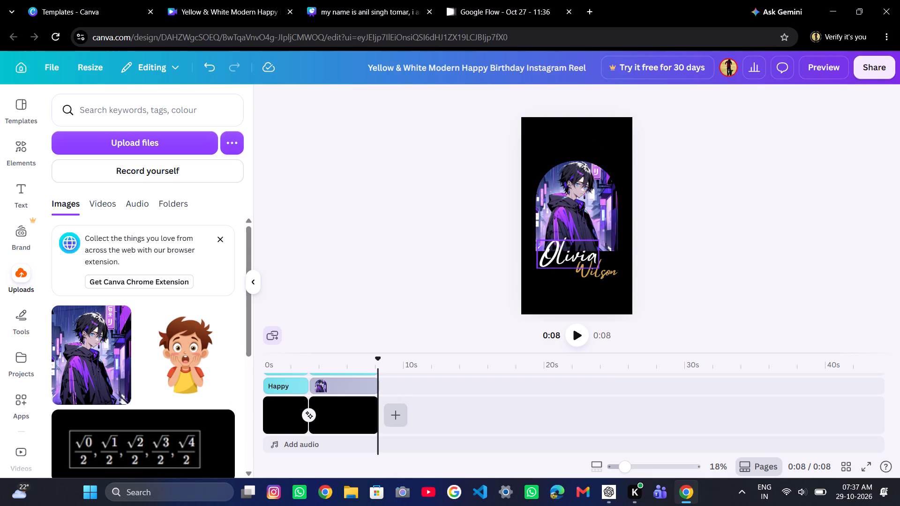
Replace the white "Olivia" text on the second clip with "leo".
{"action": "left_click", "coordinate": [590, 249]}
{"action": "left_click", "coordinate": [590, 256]}
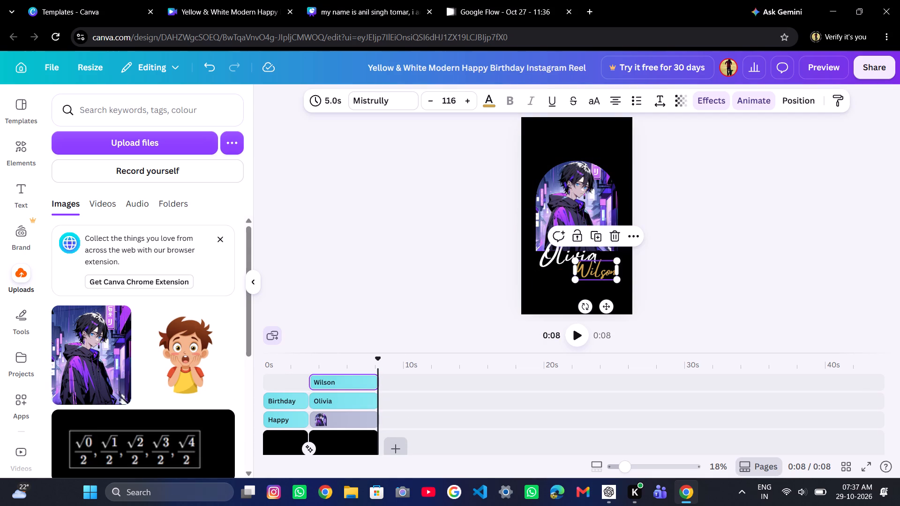
{"action": "left_click", "coordinate": [583, 251]}
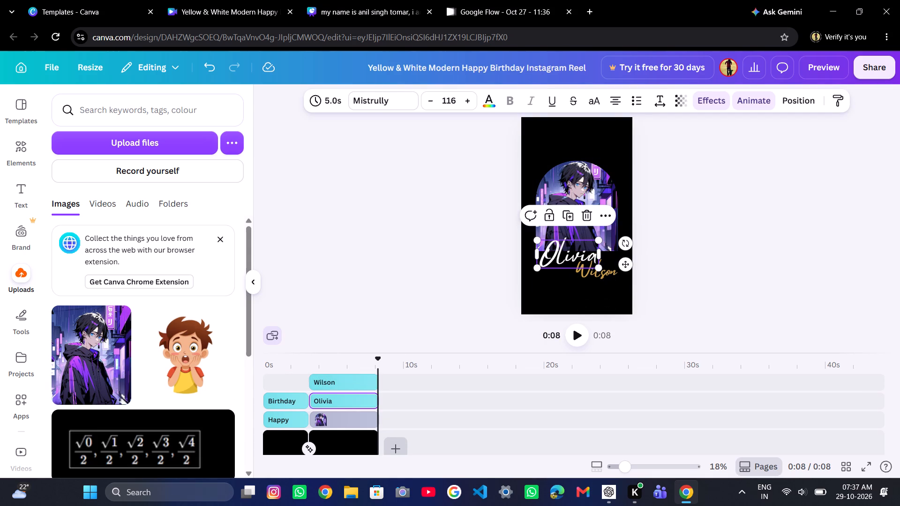
{"action": "left_click", "coordinate": [586, 253]}
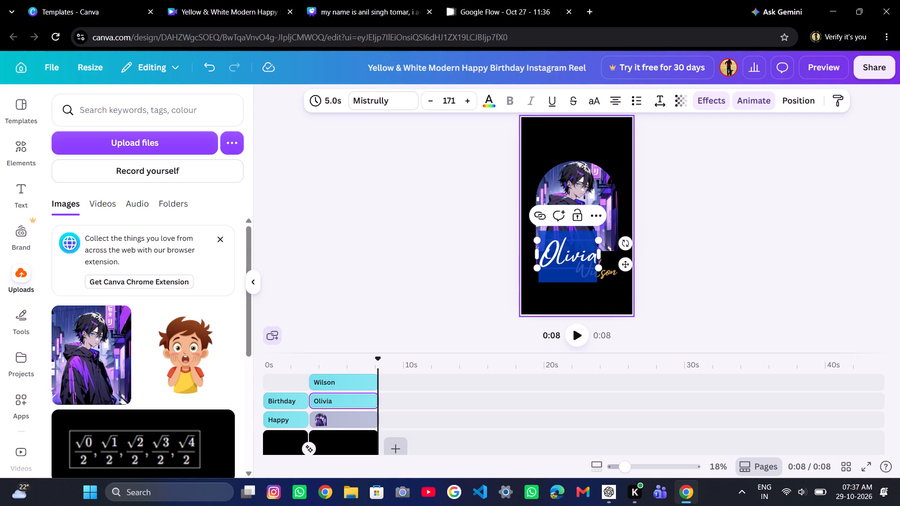
{"action": "key", "text": "BackSpace"}
{"action": "key", "text": "l"}
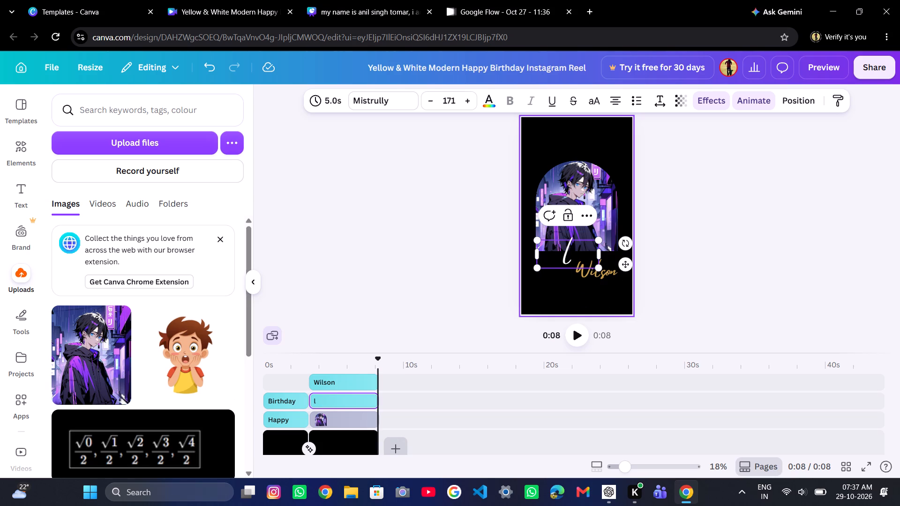
{"action": "type", "text": "eo"}
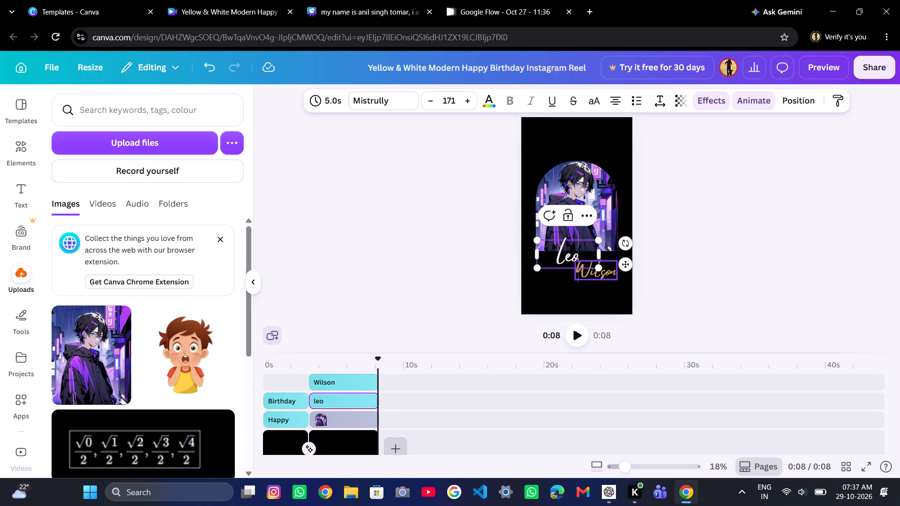
Replace the gold "Wilson" text on the second clip with "boy".
{"action": "left_click", "coordinate": [607, 275]}
{"action": "left_click", "coordinate": [601, 273]}
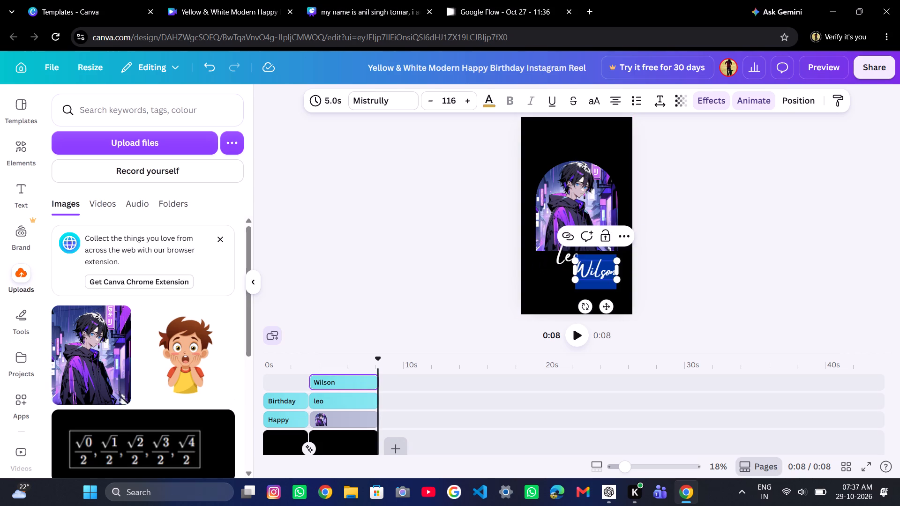
{"action": "key", "text": "BackSpace"}
{"action": "type", "text": "boy"}
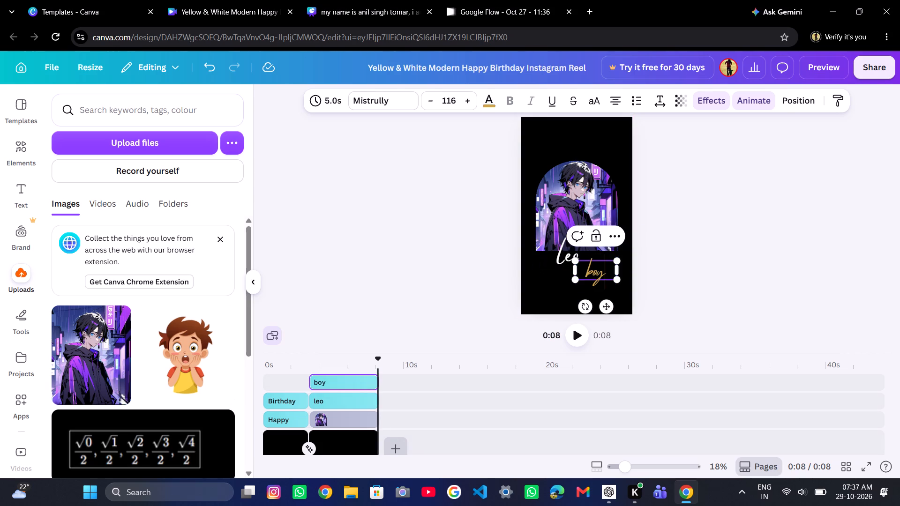
{"action": "left_click", "coordinate": [661, 294]}
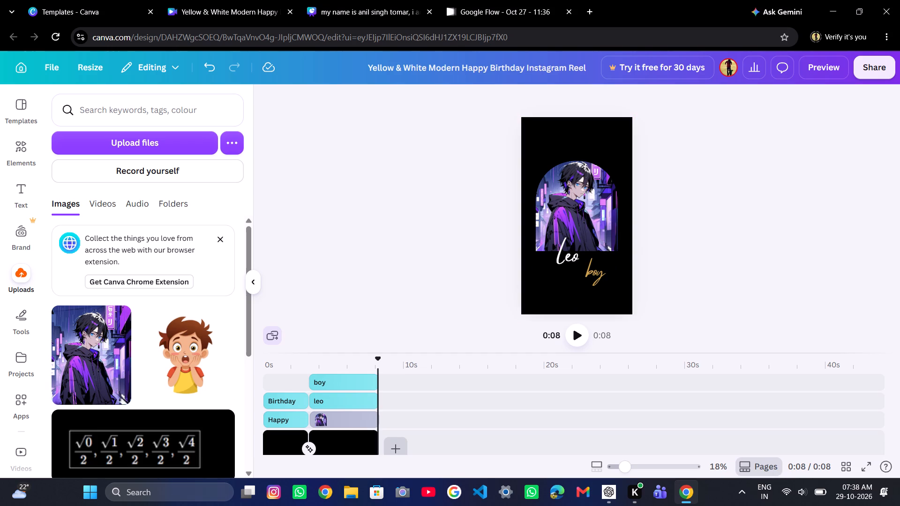
{"action": "left_click", "coordinate": [224, 10]}
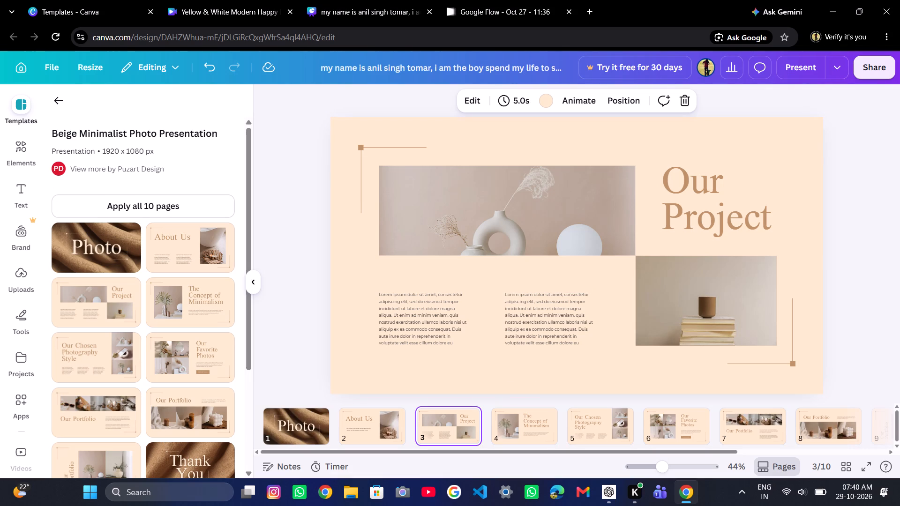
{"action": "left_click", "coordinate": [539, 426]}
{"action": "left_click", "coordinate": [598, 435]}
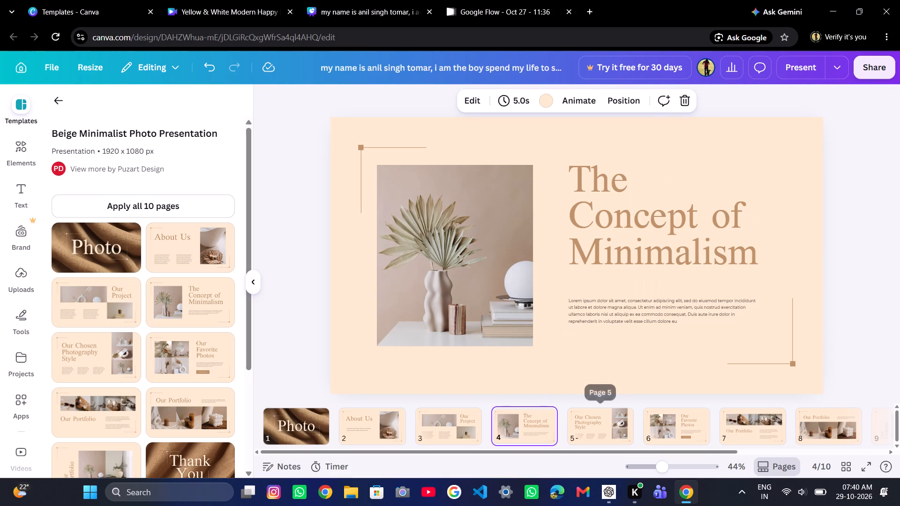
{"action": "left_click", "coordinate": [665, 431]}
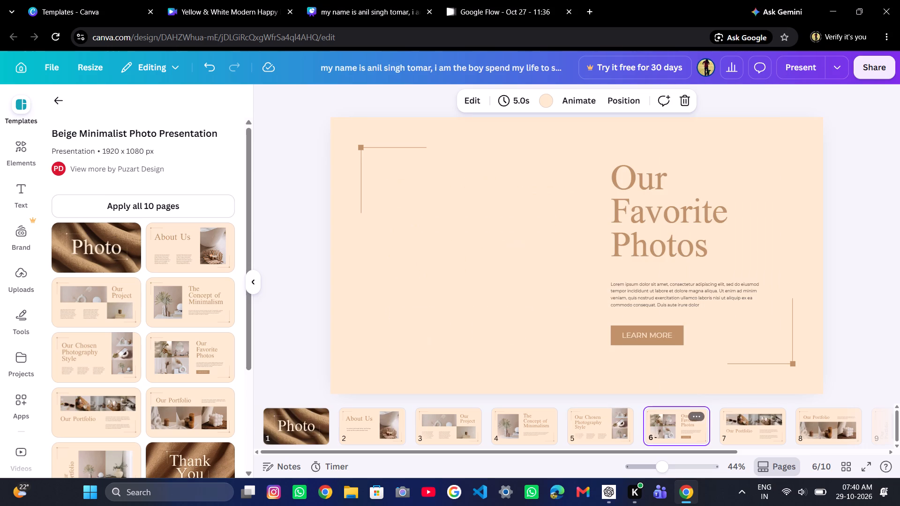
{"action": "left_click", "coordinate": [749, 428]}
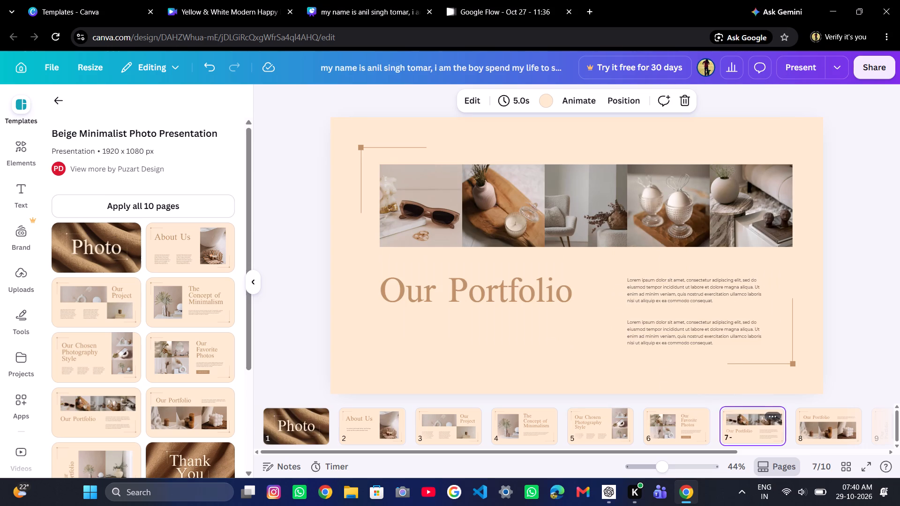
{"action": "left_click", "coordinate": [798, 427]}
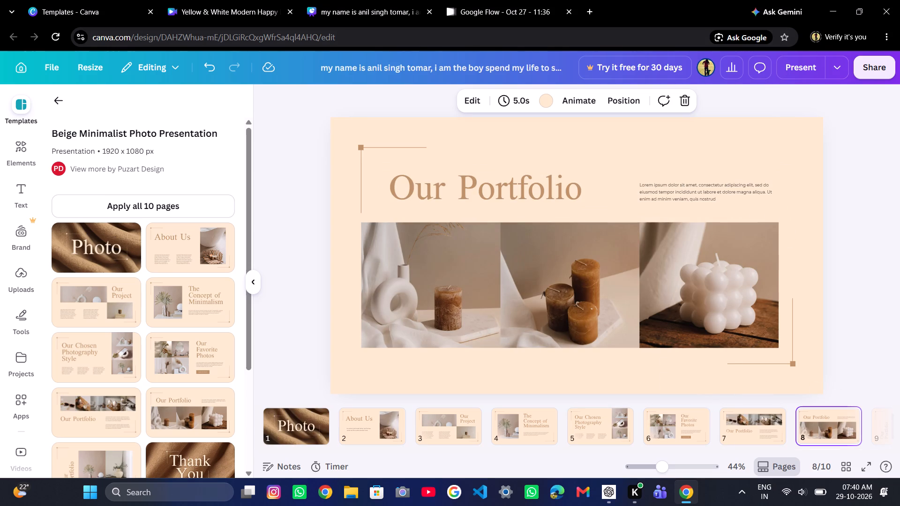
Switch to the birthday Instagram reel and add the recently used watercolour city skyline graphic at its 0:08 end.
{"action": "left_click", "coordinate": [209, 6]}
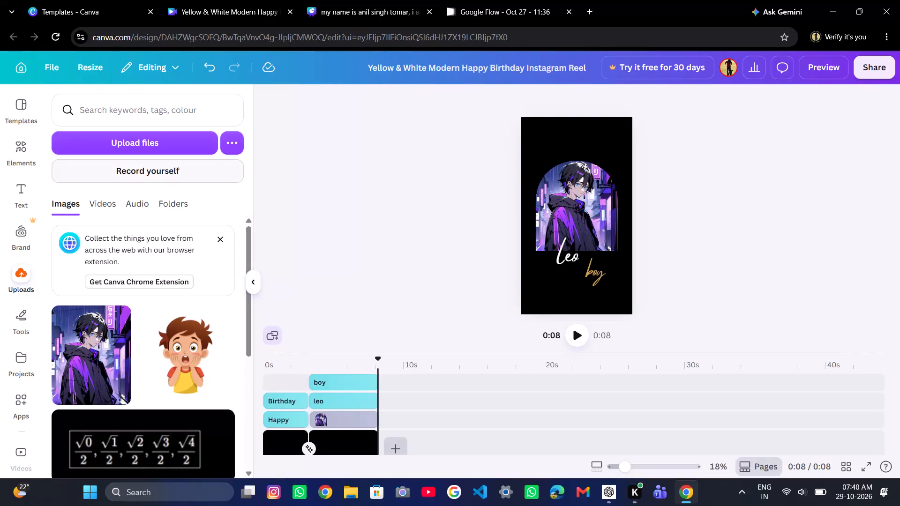
{"action": "left_click", "coordinate": [30, 157]}
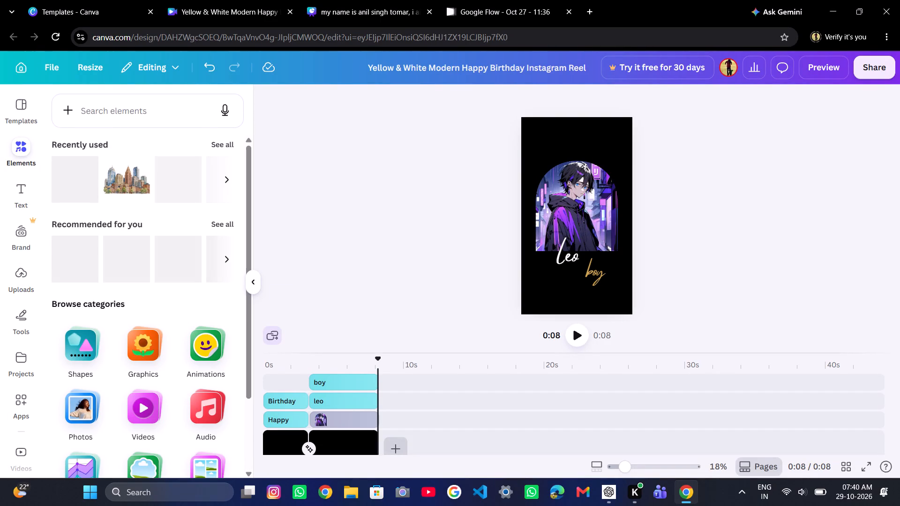
{"action": "left_click", "coordinate": [118, 187]}
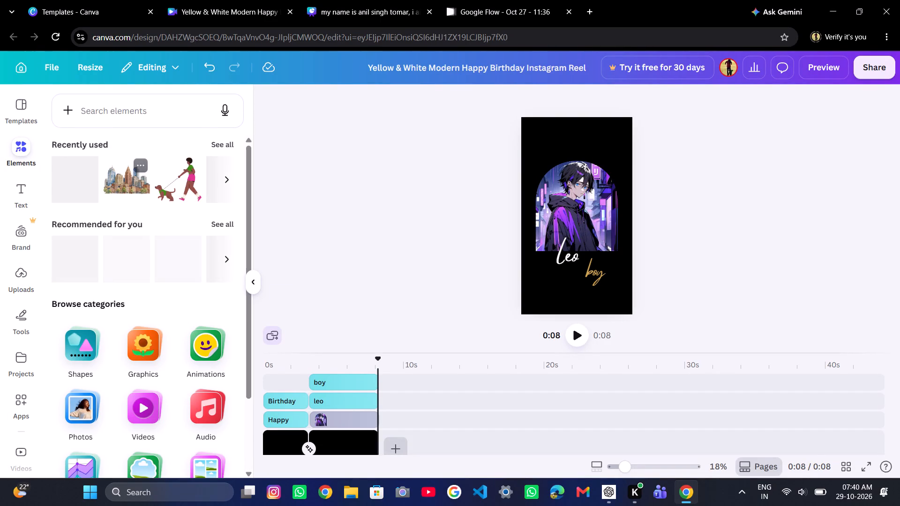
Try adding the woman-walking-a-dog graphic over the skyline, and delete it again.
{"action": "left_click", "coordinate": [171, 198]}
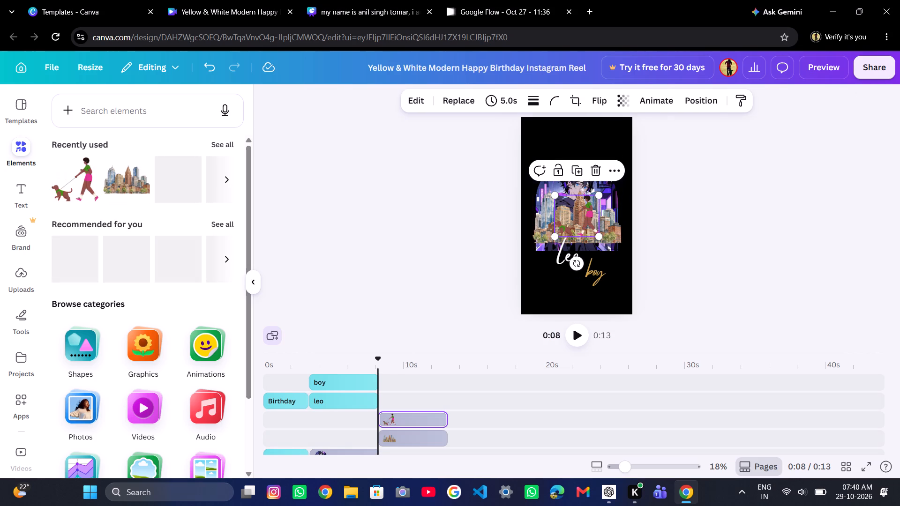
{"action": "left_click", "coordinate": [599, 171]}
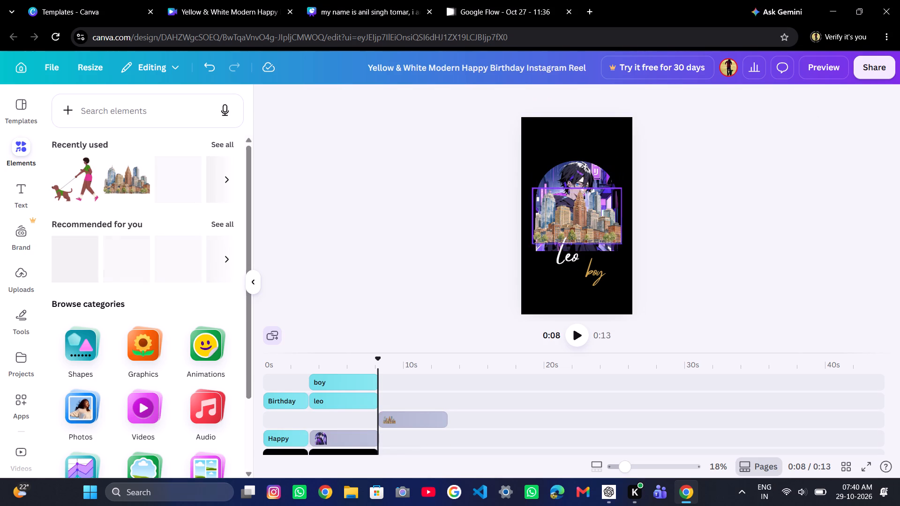
Enlarge the city skyline graphic to about 1,045 by 1,880 so it nearly fills its blank reel page.
{"action": "left_click", "coordinate": [575, 334]}
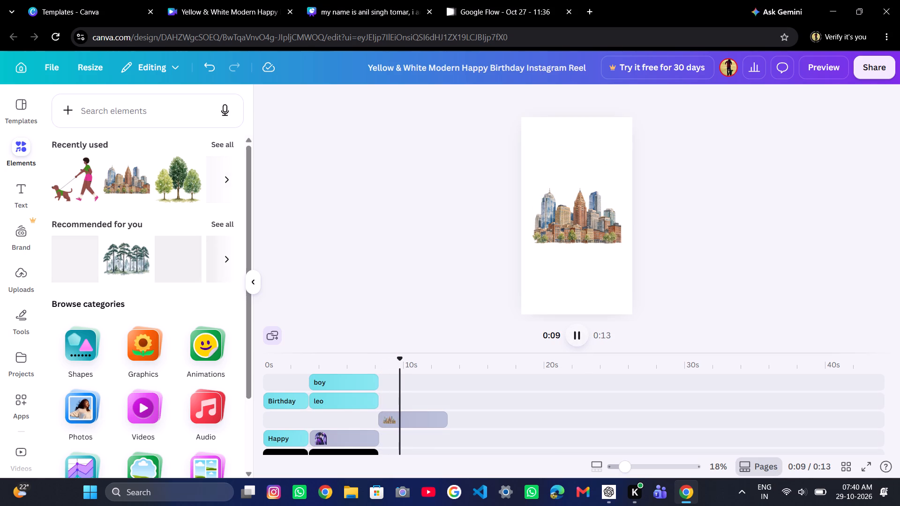
{"action": "left_click", "coordinate": [598, 235]}
{"action": "left_click_drag", "start_coordinate": [620, 246], "coordinate": [601, 291]}
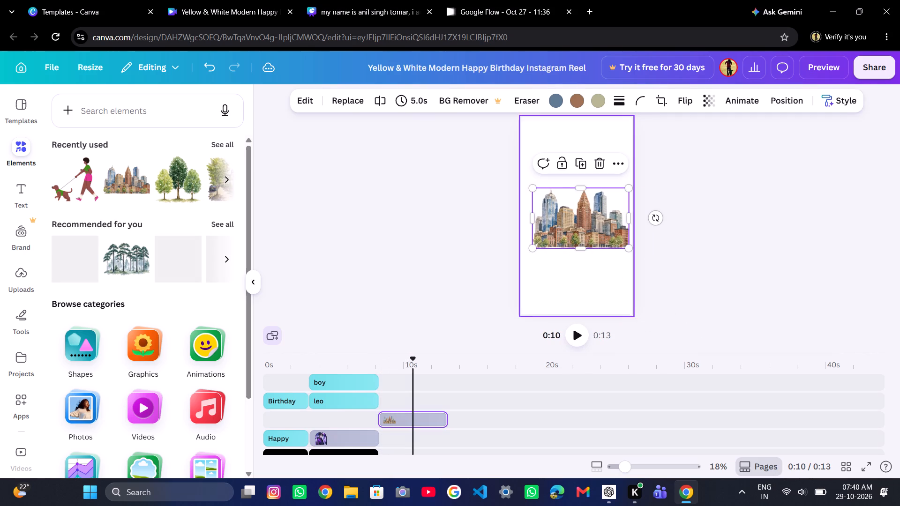
{"action": "left_click_drag", "start_coordinate": [534, 246], "coordinate": [524, 253]}
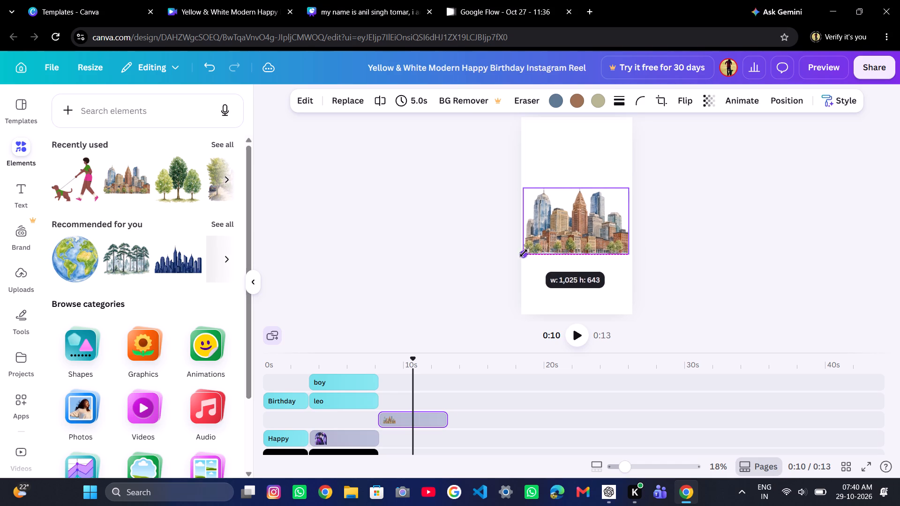
{"action": "left_click_drag", "start_coordinate": [524, 253], "coordinate": [523, 255]}
{"action": "left_click_drag", "start_coordinate": [577, 256], "coordinate": [581, 298]}
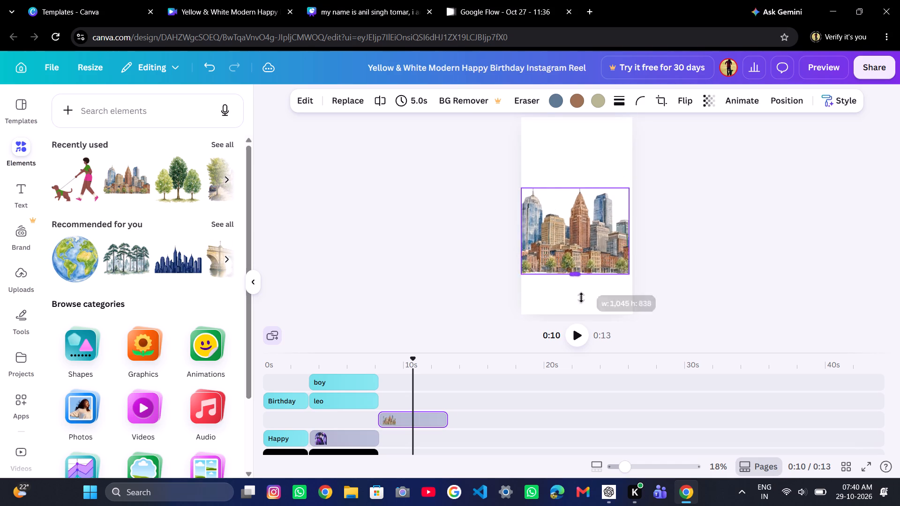
{"action": "left_click_drag", "start_coordinate": [581, 298], "coordinate": [581, 318]}
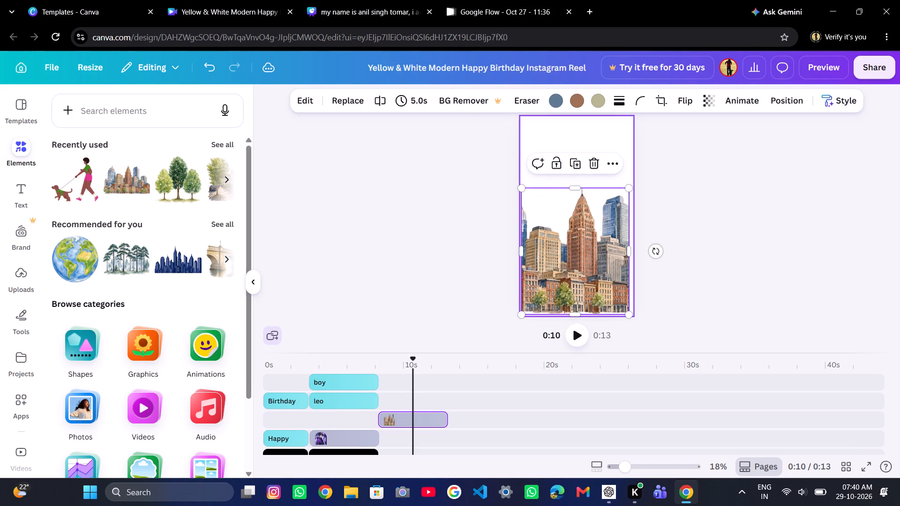
{"action": "left_click_drag", "start_coordinate": [576, 184], "coordinate": [574, 109]}
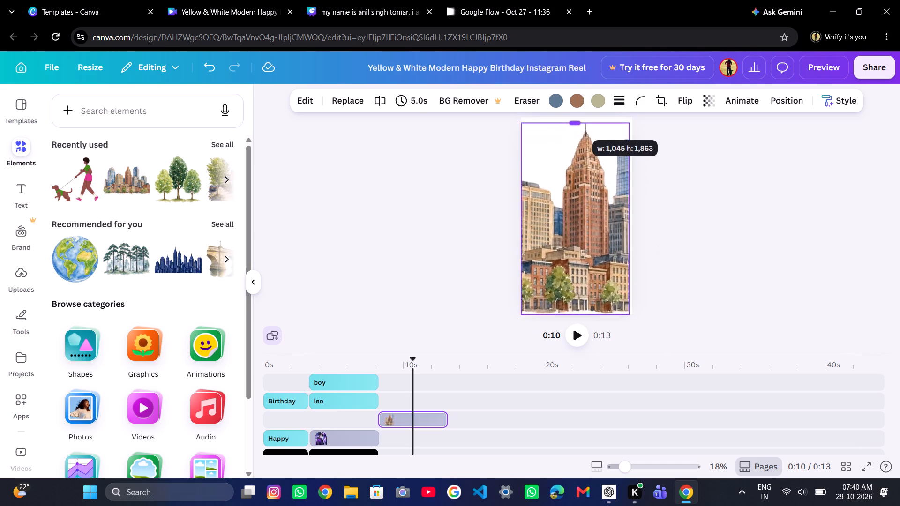
{"action": "left_click_drag", "start_coordinate": [574, 109], "coordinate": [576, 118]}
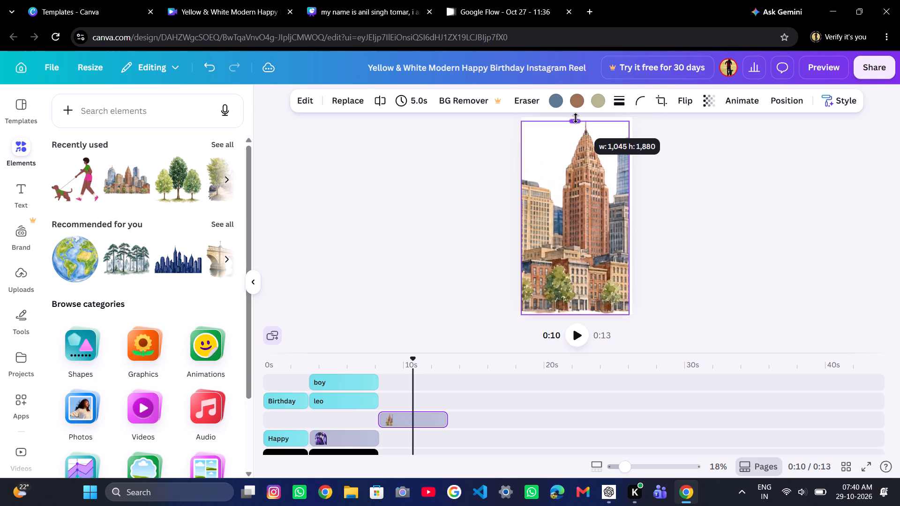
{"action": "left_click_drag", "start_coordinate": [576, 118], "coordinate": [576, 118]}
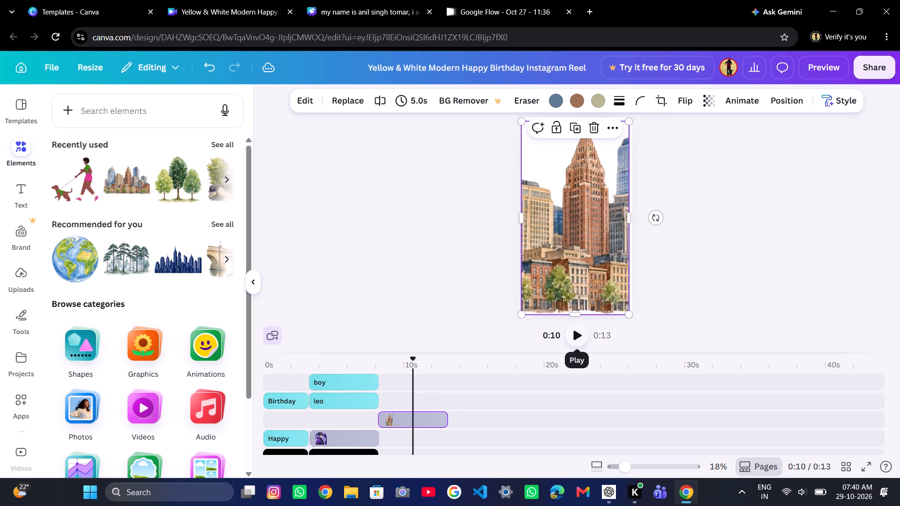
Play the reel through to 0:13 and add the recommended watercolour stone bridge graphic there.
{"action": "left_click", "coordinate": [578, 333]}
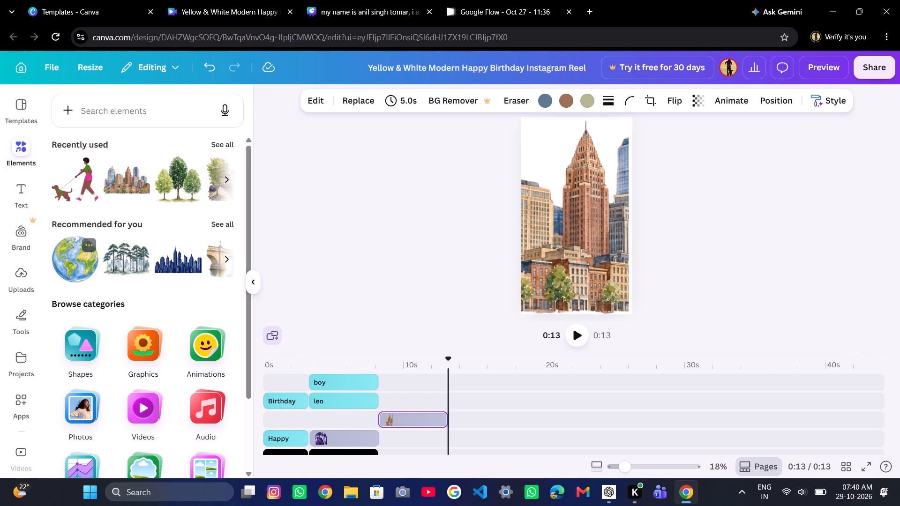
{"action": "scroll", "coordinate": [165, 272], "scroll_direction": "left", "scroll_amount": 3}
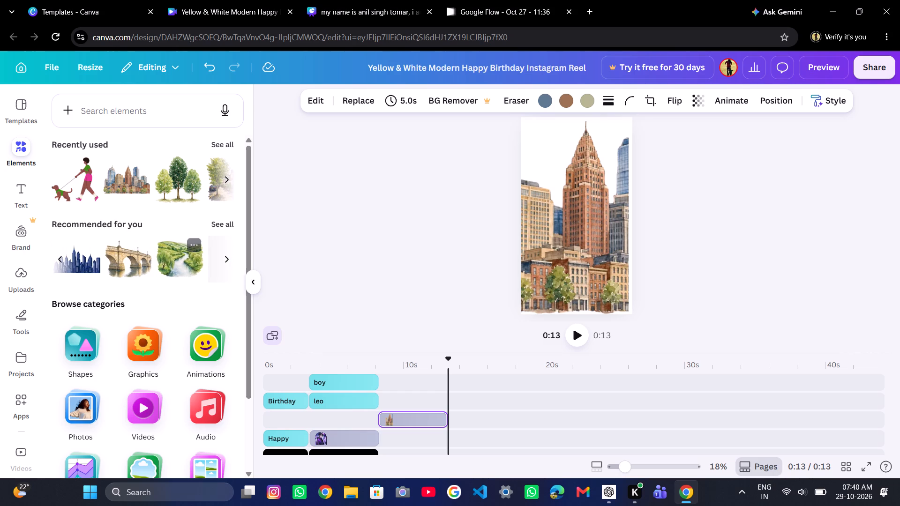
{"action": "left_click", "coordinate": [129, 261]}
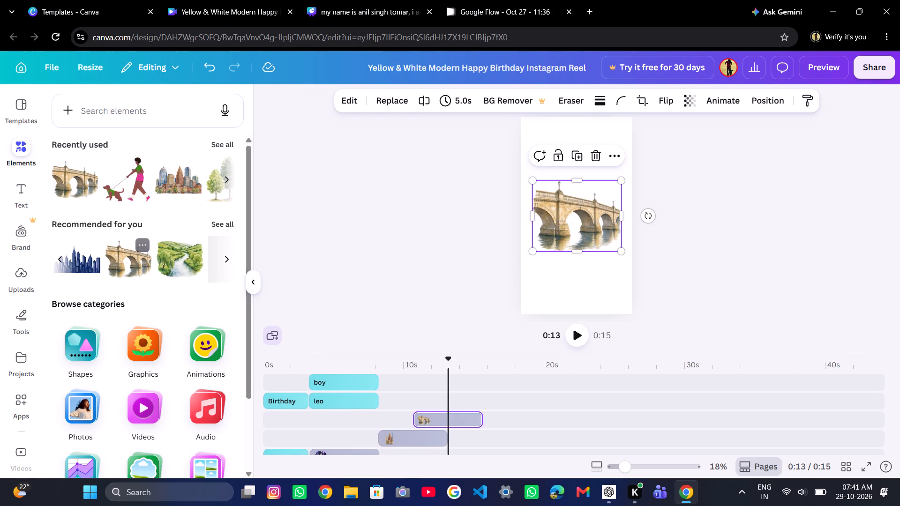
Enlarge the bridge graphic to the page's full width and down to its bottom edge, and play the reel's ending.
{"action": "left_click_drag", "start_coordinate": [622, 252], "coordinate": [626, 264]}
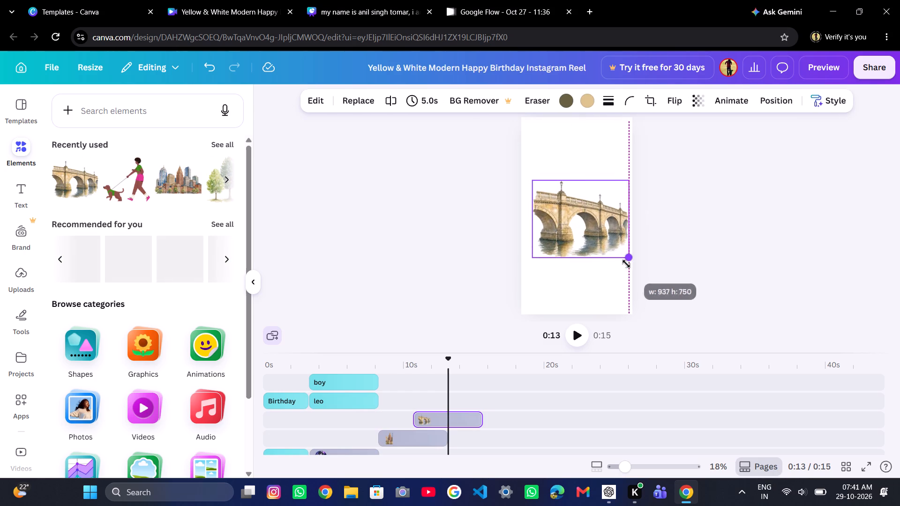
{"action": "left_click_drag", "start_coordinate": [626, 264], "coordinate": [629, 266]}
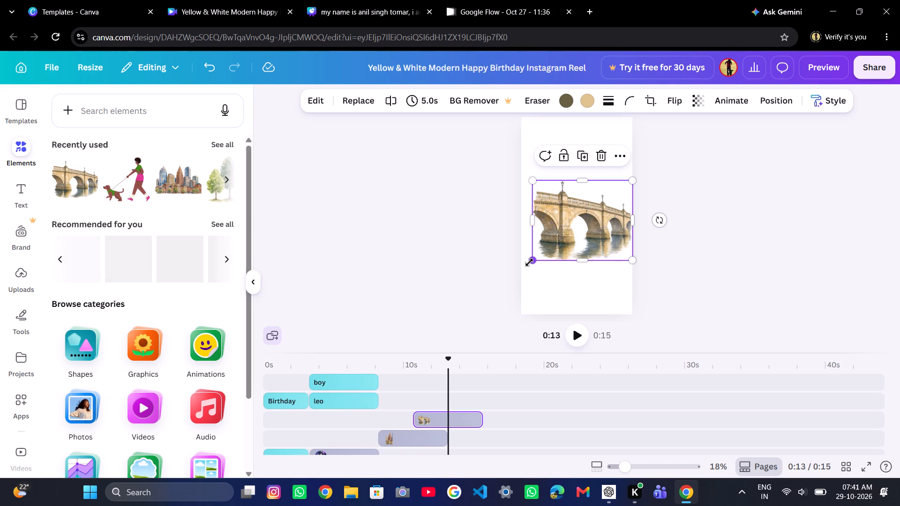
{"action": "left_click_drag", "start_coordinate": [529, 262], "coordinate": [520, 277]}
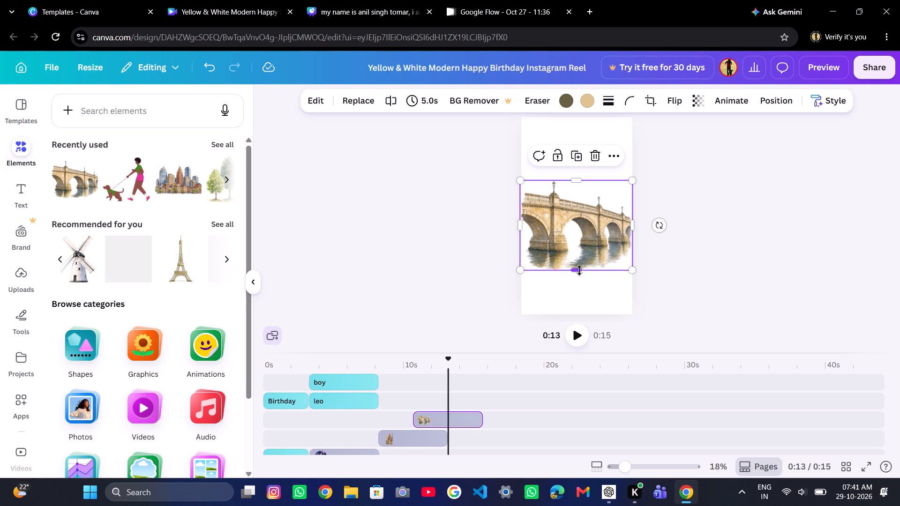
{"action": "left_click_drag", "start_coordinate": [579, 270], "coordinate": [583, 315]}
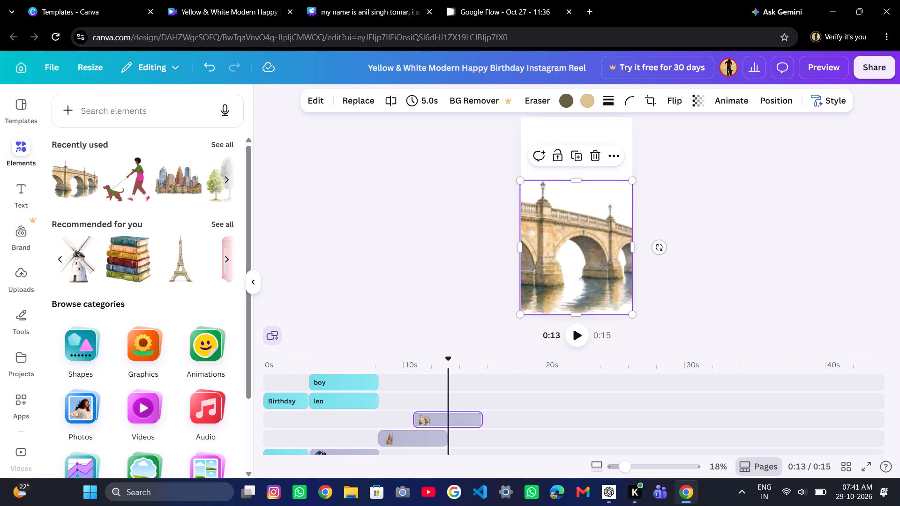
{"action": "left_click_drag", "start_coordinate": [575, 172], "coordinate": [575, 176]}
{"action": "left_click", "coordinate": [575, 176]}
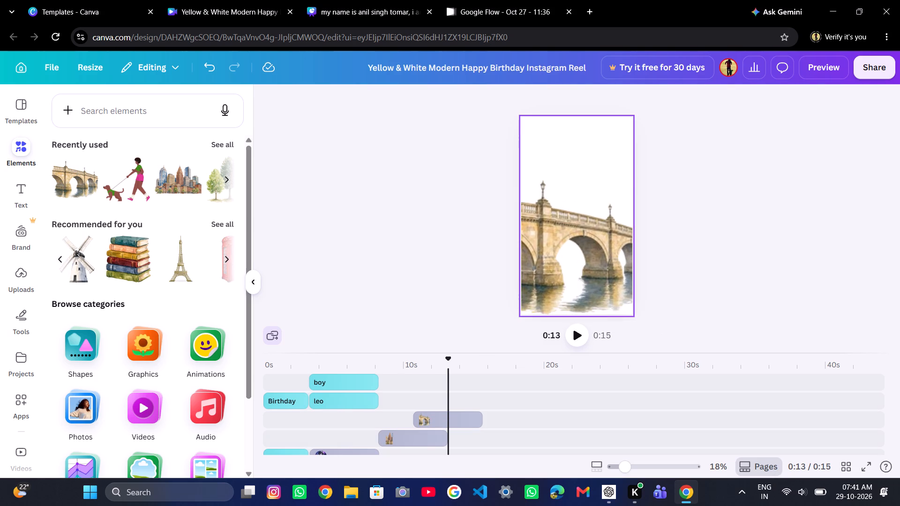
{"action": "left_click", "coordinate": [580, 336]}
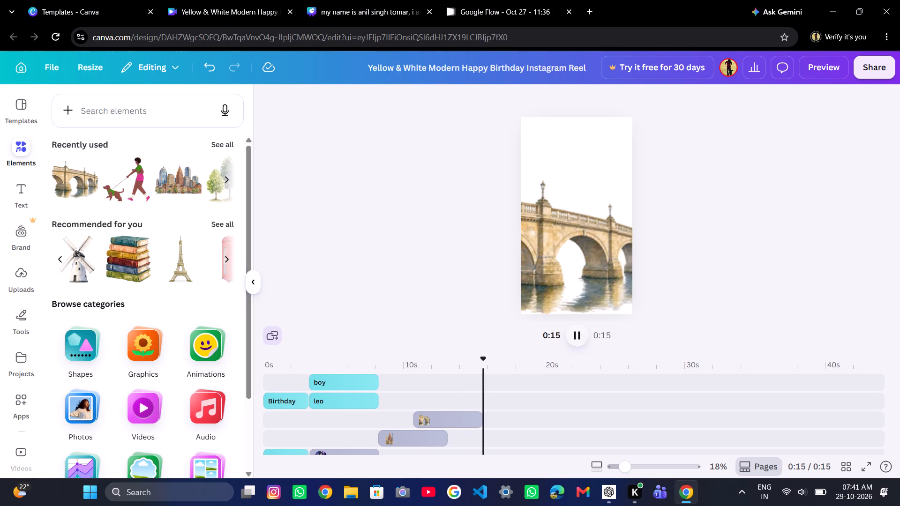
Move the bridge clip on the timeline to start right after the city skyline clip, and play the reel to its end.
{"action": "left_click_drag", "start_coordinate": [433, 410], "coordinate": [442, 418]}
{"action": "left_click_drag", "start_coordinate": [442, 418], "coordinate": [476, 419]}
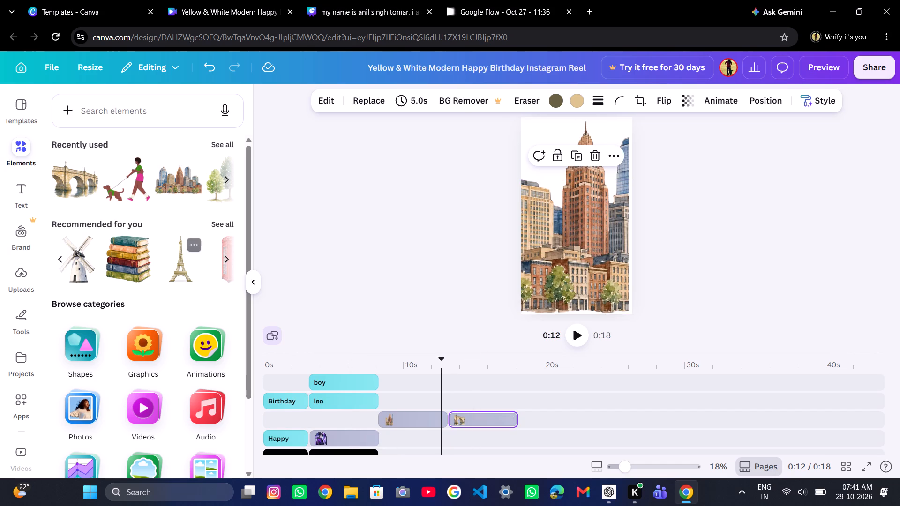
{"action": "left_click", "coordinate": [578, 341]}
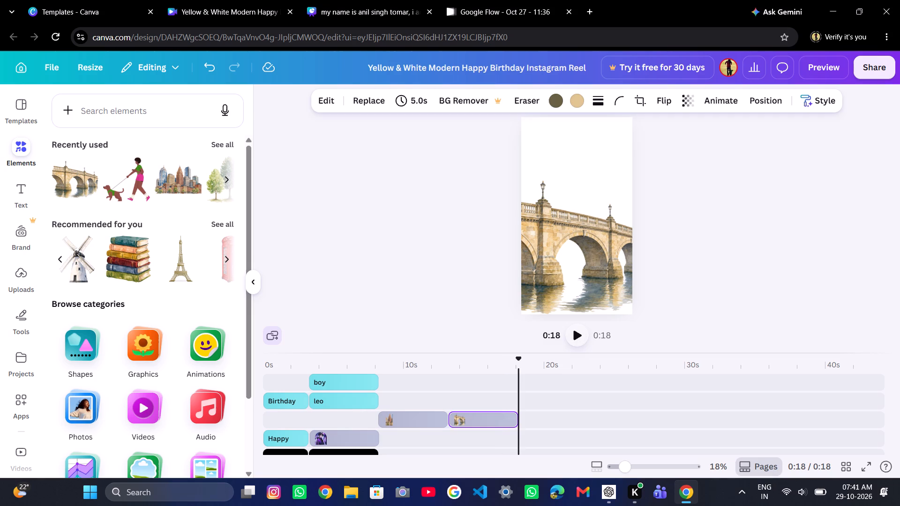
Search elements for "empty city", add the street graphic at 0:18, and stretch it to nearly the page's full width and down to its bottom edge.
{"action": "left_click", "coordinate": [139, 104]}
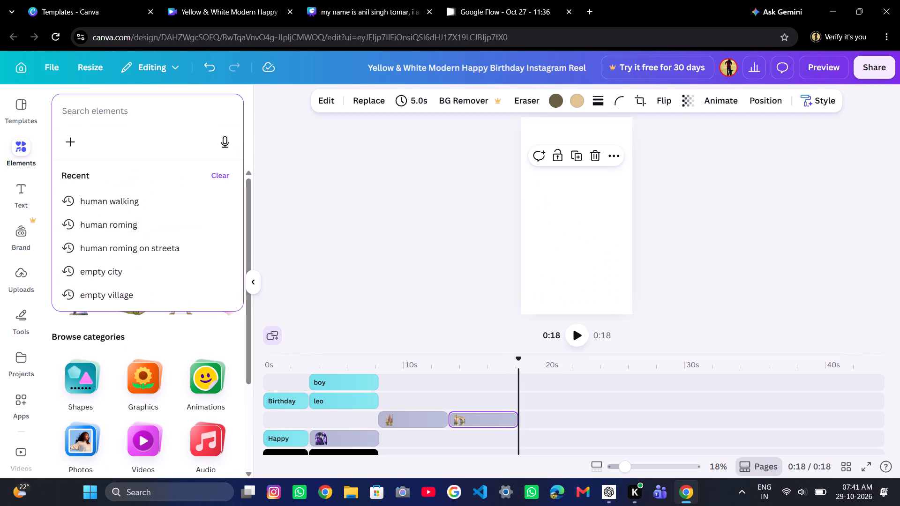
{"action": "left_click", "coordinate": [145, 280]}
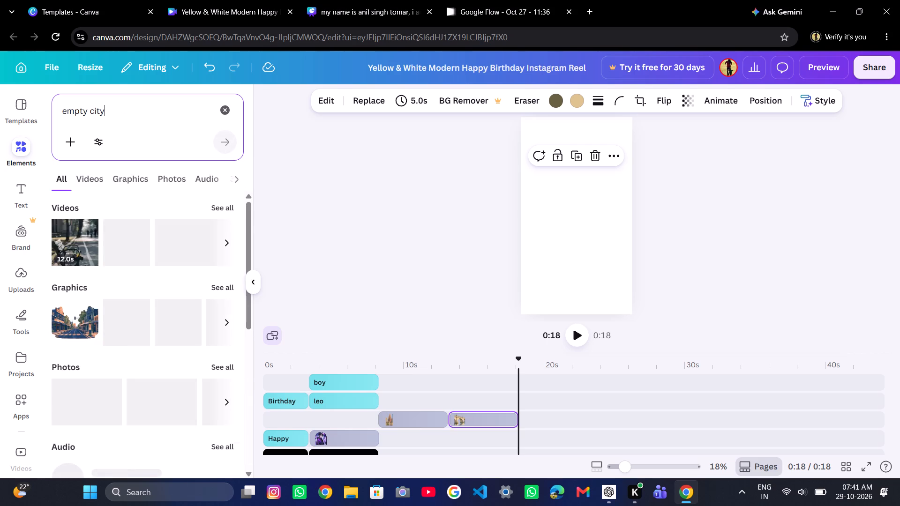
{"action": "left_click", "coordinate": [82, 329]}
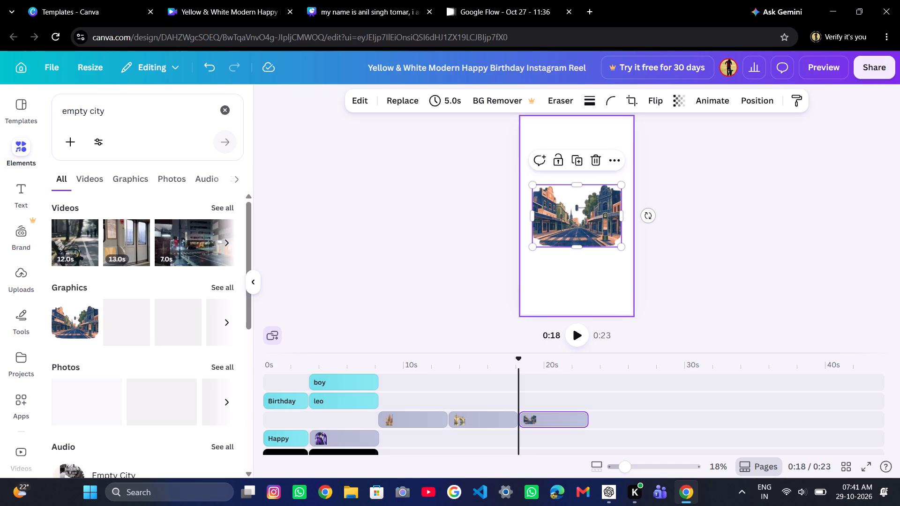
{"action": "left_click_drag", "start_coordinate": [619, 245], "coordinate": [627, 271]}
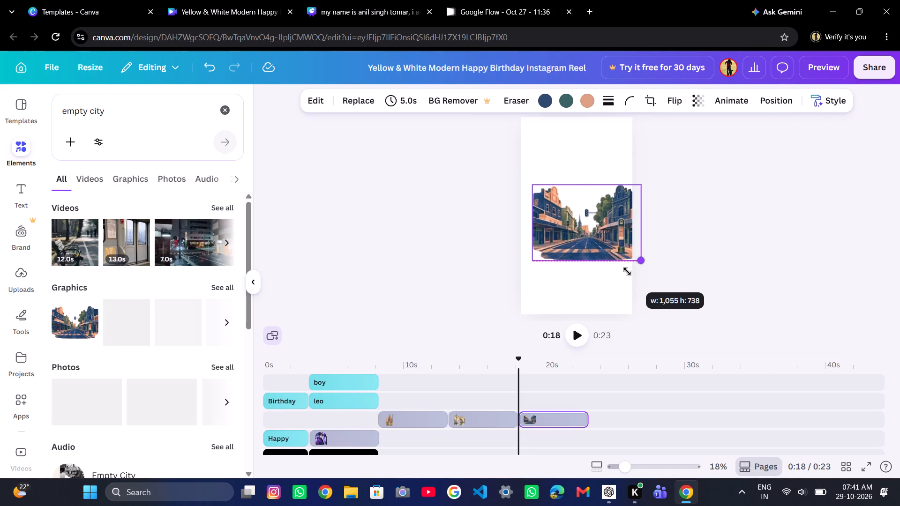
{"action": "left_click_drag", "start_coordinate": [627, 271], "coordinate": [615, 269]}
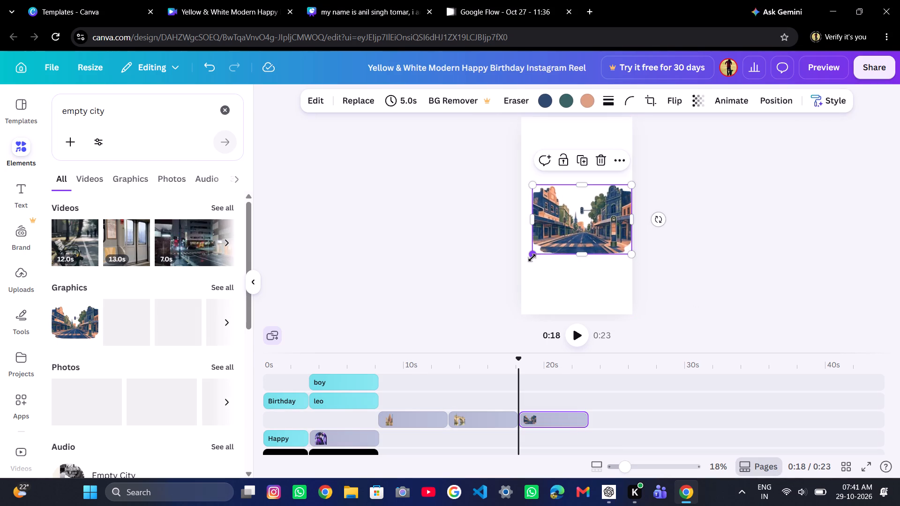
{"action": "left_click_drag", "start_coordinate": [532, 258], "coordinate": [525, 264]}
{"action": "left_click_drag", "start_coordinate": [577, 261], "coordinate": [580, 313]}
{"action": "left_click", "coordinate": [658, 299]}
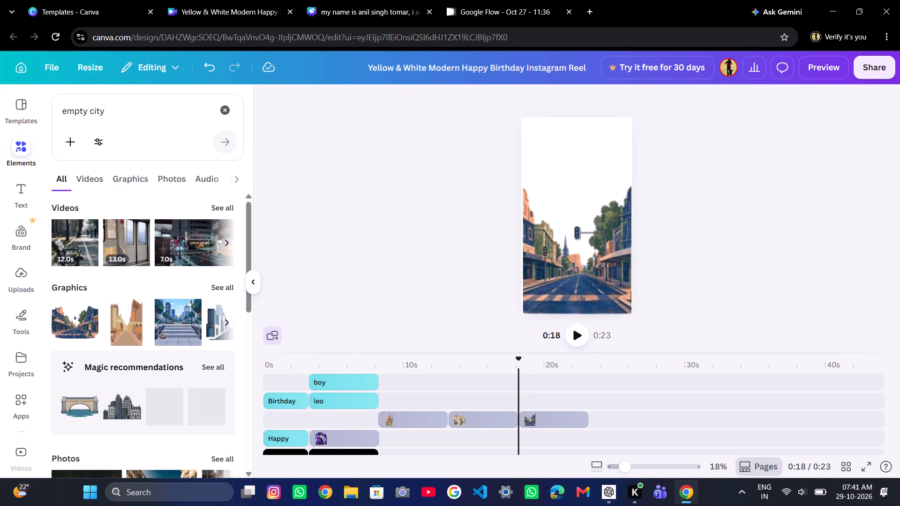
Place the recently used woman-walking-a-dog graphic on the lower right of the street, play that section, and return the playhead to 0:18.
{"action": "scroll", "coordinate": [170, 348], "scroll_direction": "down", "scroll_amount": 7}
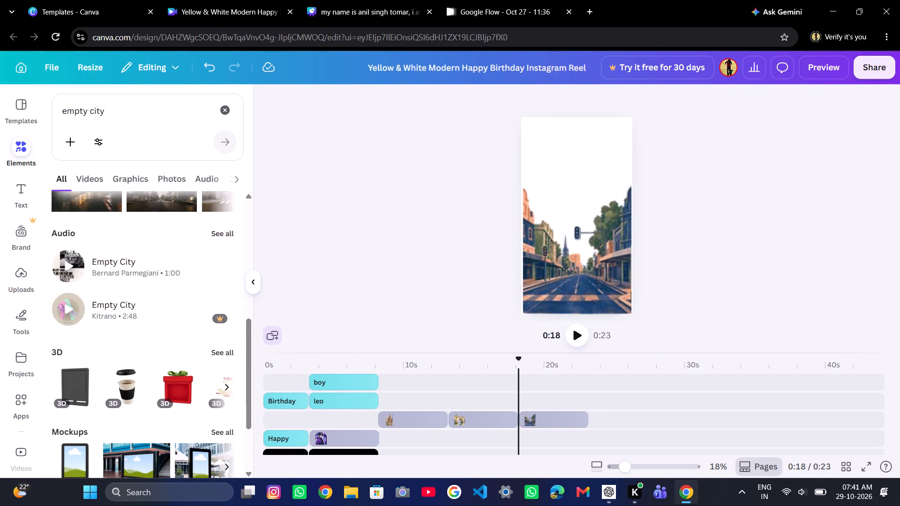
{"action": "scroll", "coordinate": [170, 348], "scroll_direction": "up", "scroll_amount": 1}
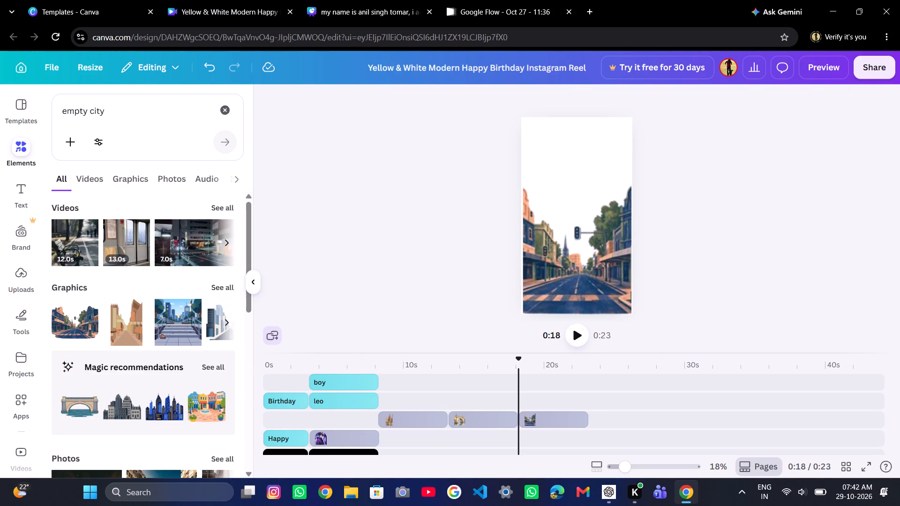
{"action": "left_click", "coordinate": [226, 110]}
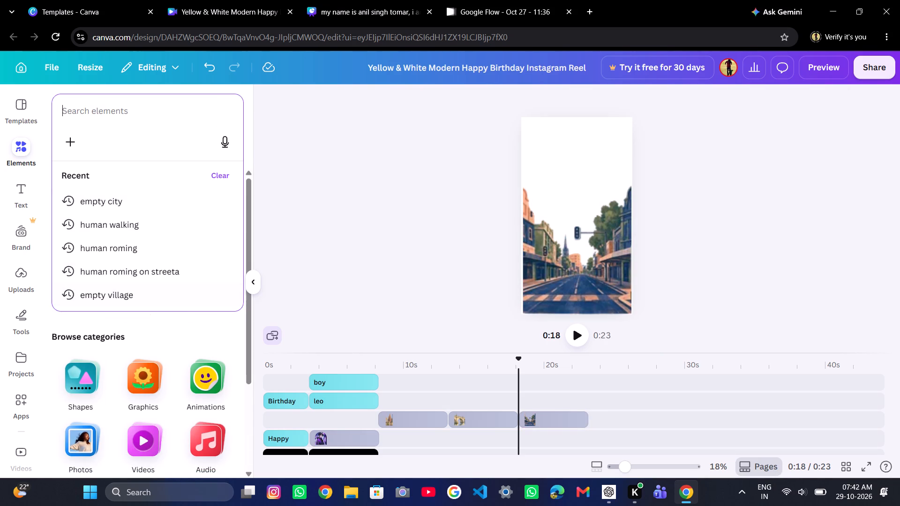
{"action": "left_click", "coordinate": [155, 122]}
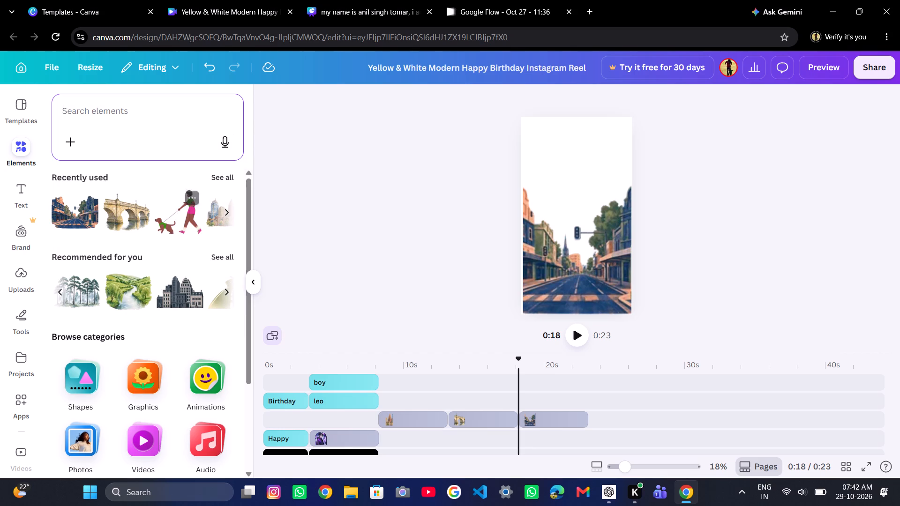
{"action": "left_click", "coordinate": [190, 221]}
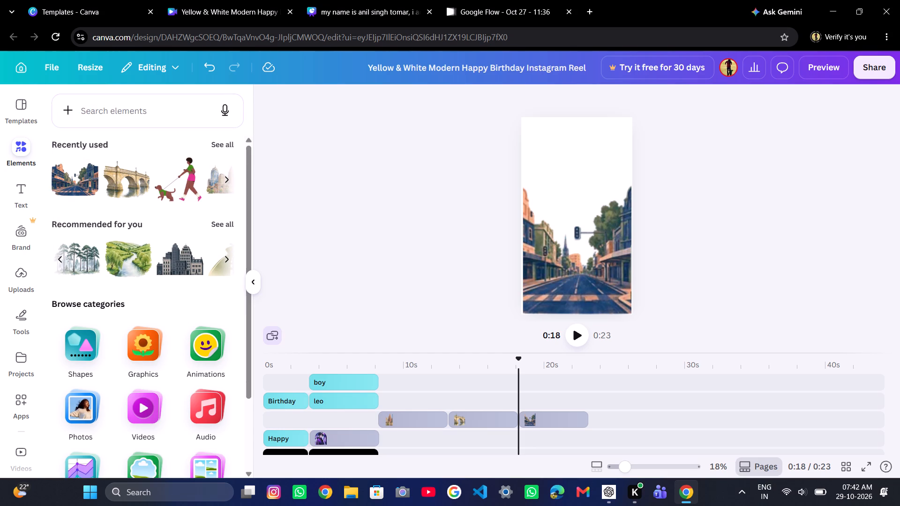
{"action": "left_click", "coordinate": [184, 175]}
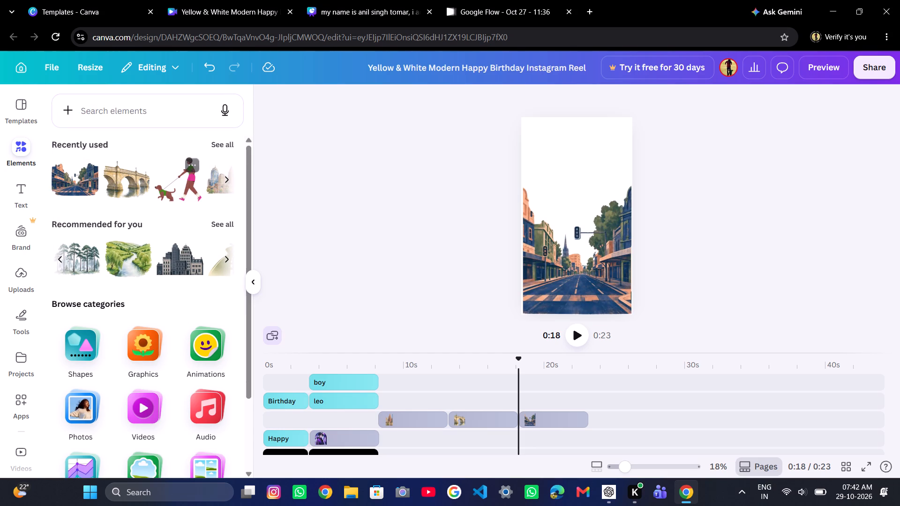
{"action": "left_click_drag", "start_coordinate": [585, 207], "coordinate": [588, 228]}
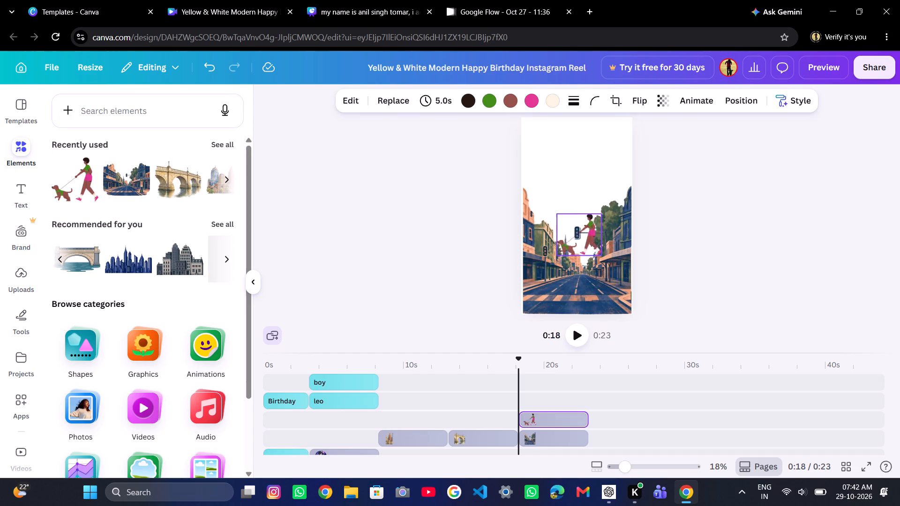
{"action": "left_click_drag", "start_coordinate": [588, 228], "coordinate": [606, 269]}
{"action": "left_click", "coordinate": [671, 295]}
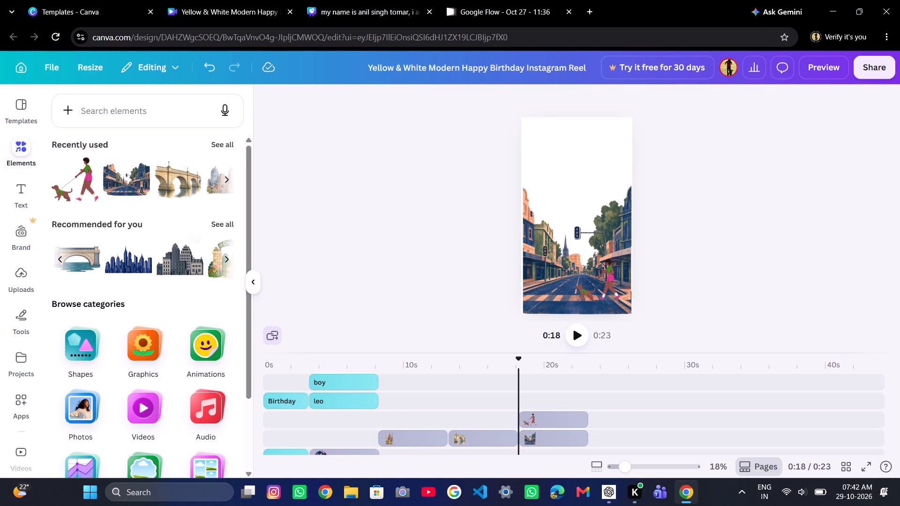
{"action": "left_click", "coordinate": [579, 336]}
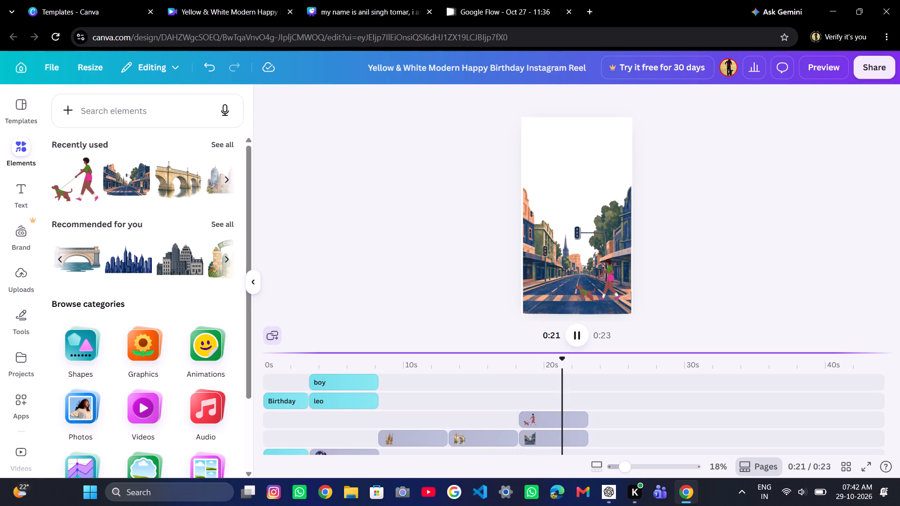
{"action": "left_click", "coordinate": [519, 376]}
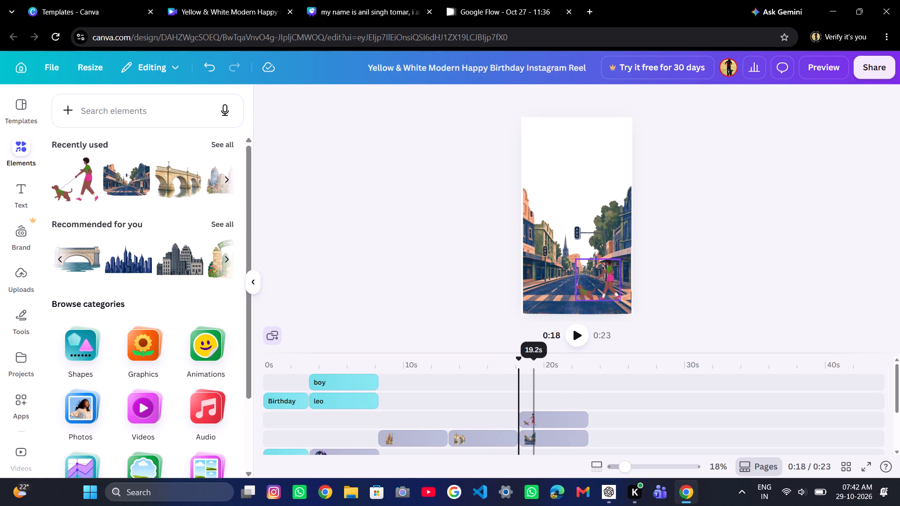
{"action": "left_click", "coordinate": [525, 418]}
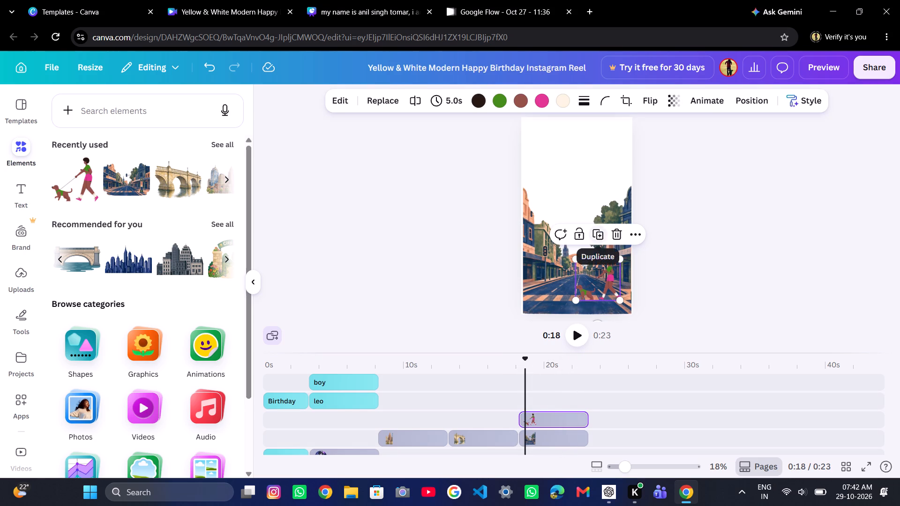
{"action": "left_click", "coordinate": [629, 233]}
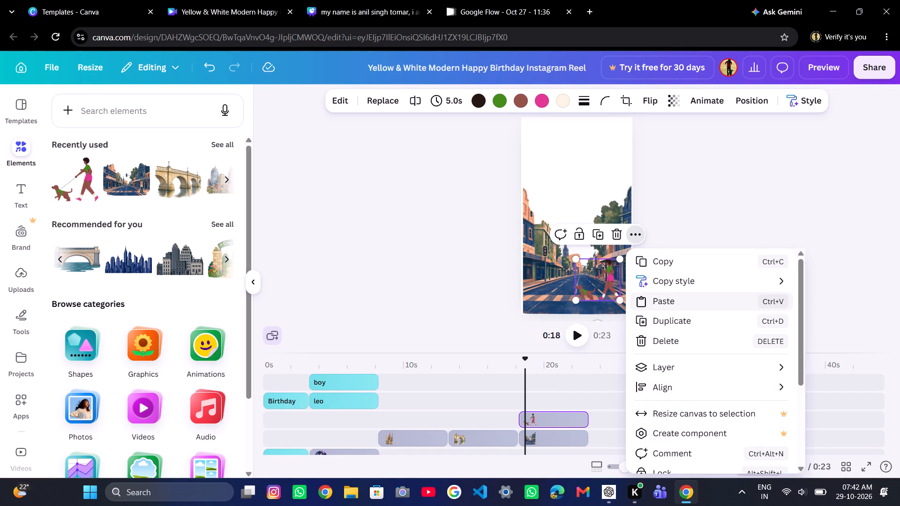
{"action": "scroll", "coordinate": [667, 354], "scroll_direction": "down", "scroll_amount": 2}
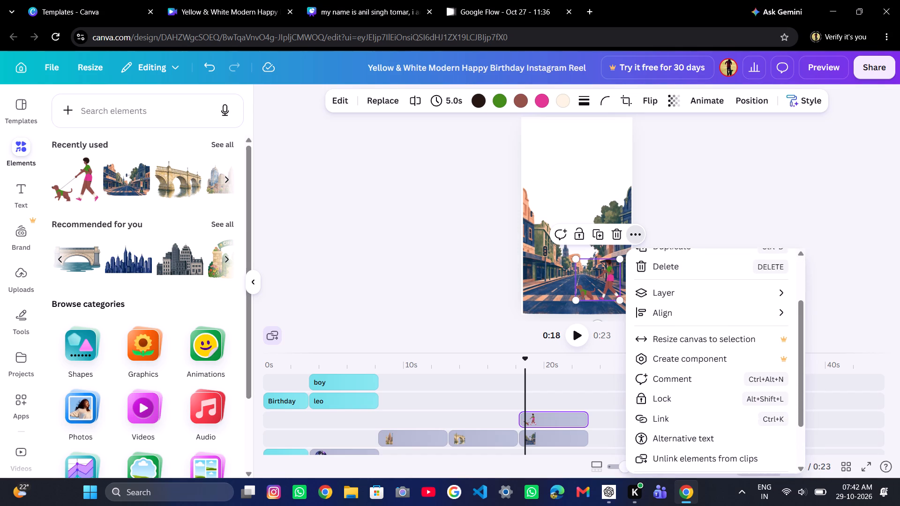
{"action": "scroll", "coordinate": [667, 354], "scroll_direction": "down", "scroll_amount": 4}
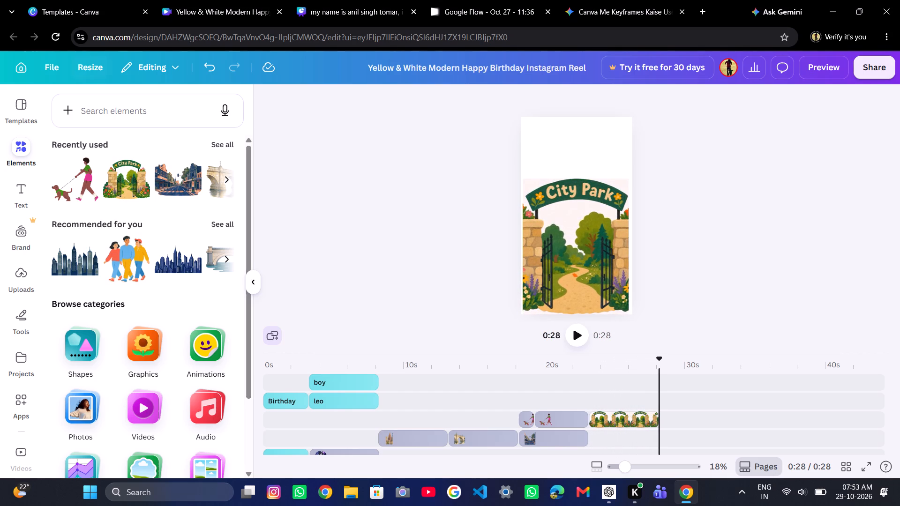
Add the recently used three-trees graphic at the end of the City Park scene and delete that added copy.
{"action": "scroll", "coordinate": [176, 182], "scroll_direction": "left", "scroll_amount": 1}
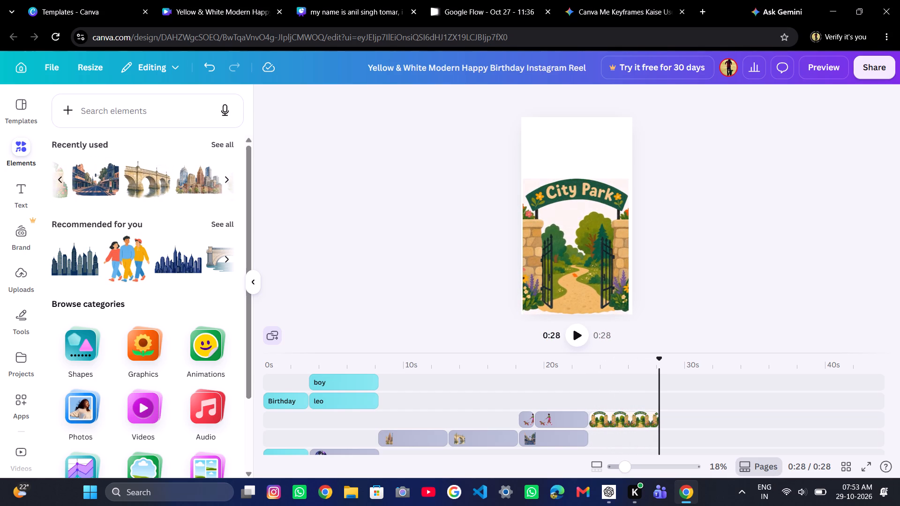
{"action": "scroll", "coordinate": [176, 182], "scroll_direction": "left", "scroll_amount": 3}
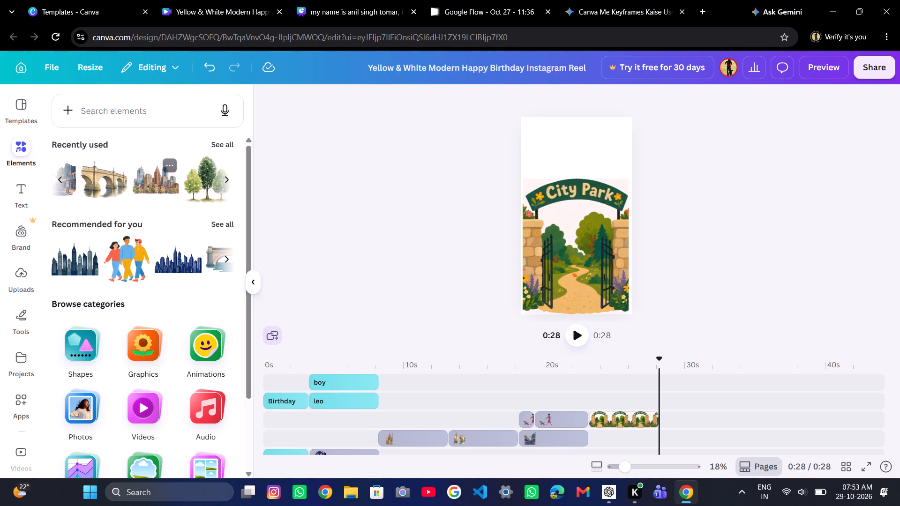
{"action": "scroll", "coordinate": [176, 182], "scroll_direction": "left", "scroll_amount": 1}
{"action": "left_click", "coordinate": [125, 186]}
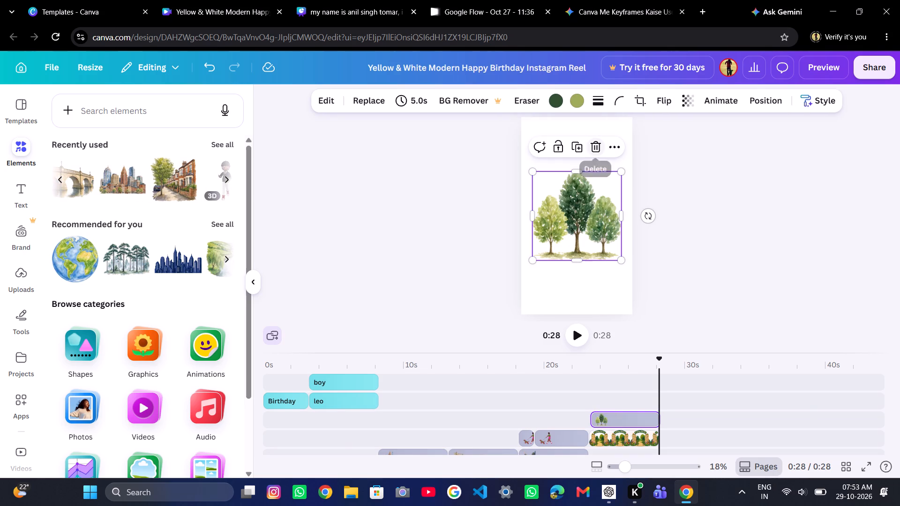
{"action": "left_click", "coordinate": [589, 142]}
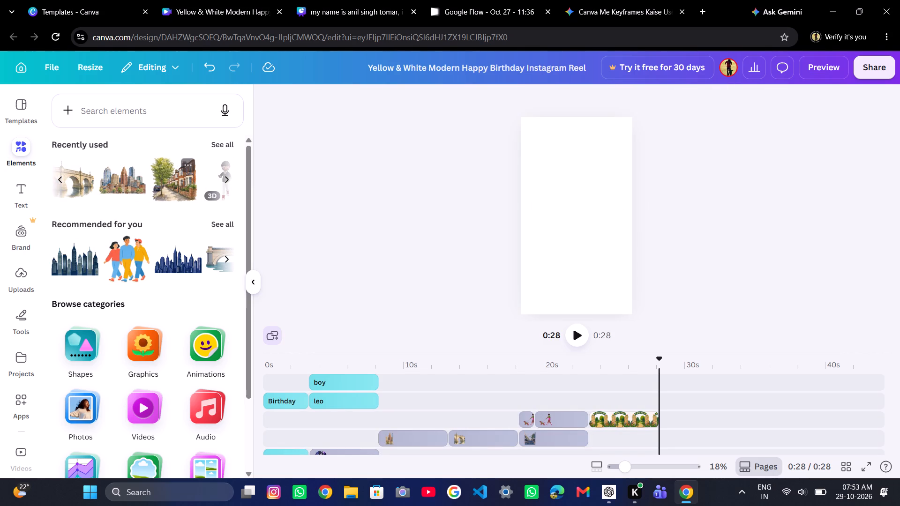
Add the recently used tree-lined sidewalk graphic after the City Park clip and enlarge it to fill the page.
{"action": "scroll", "coordinate": [183, 173], "scroll_direction": "left", "scroll_amount": 3}
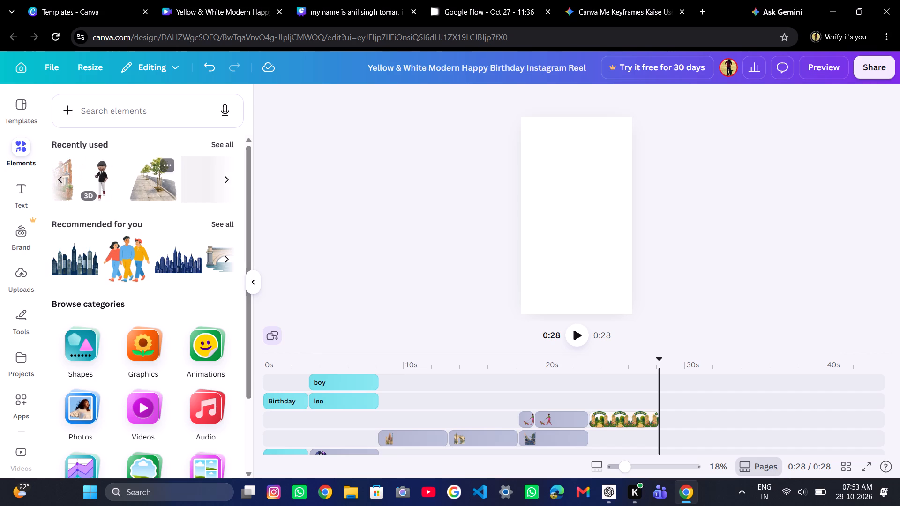
{"action": "left_click", "coordinate": [135, 198]}
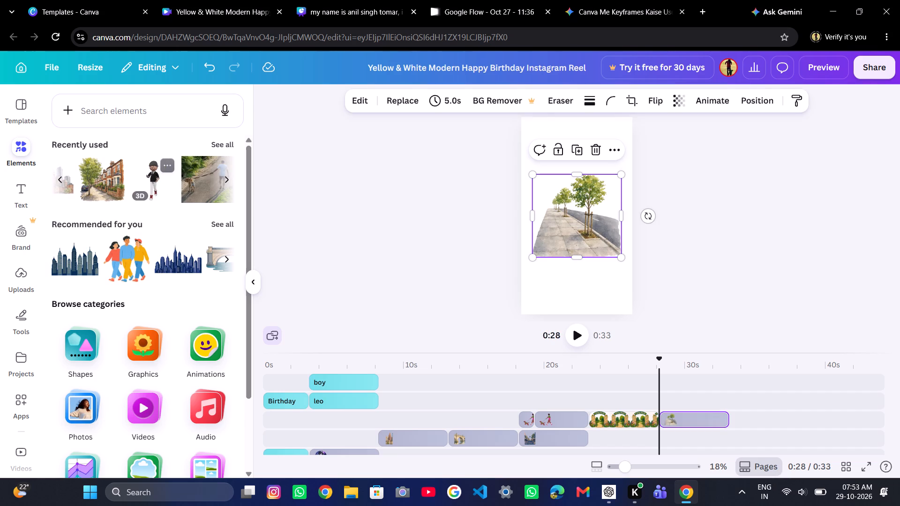
{"action": "left_click_drag", "start_coordinate": [624, 256], "coordinate": [627, 264]}
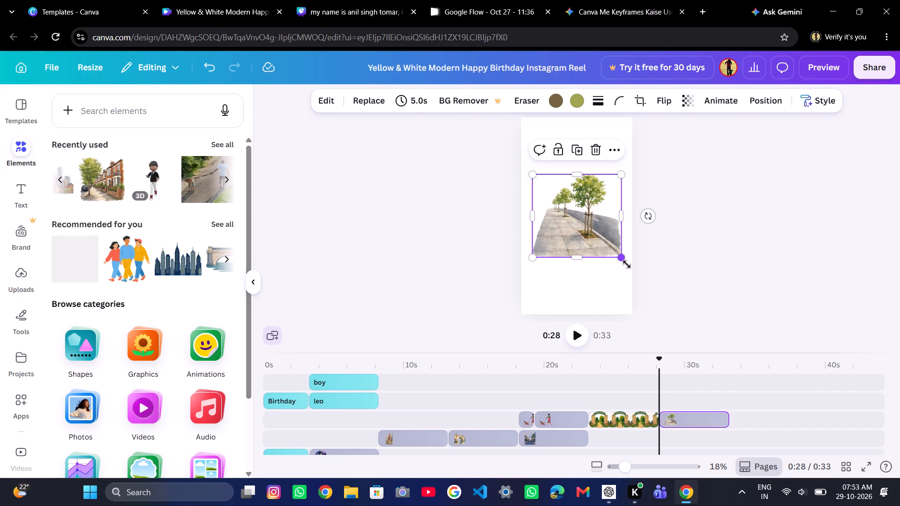
{"action": "left_click_drag", "start_coordinate": [627, 264], "coordinate": [632, 269]}
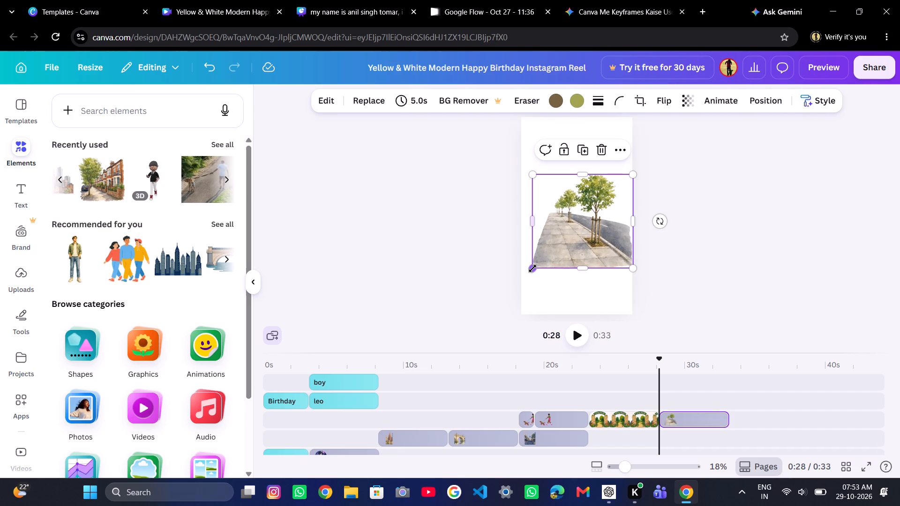
{"action": "left_click_drag", "start_coordinate": [532, 268], "coordinate": [525, 277]}
{"action": "left_click_drag", "start_coordinate": [577, 280], "coordinate": [579, 316]}
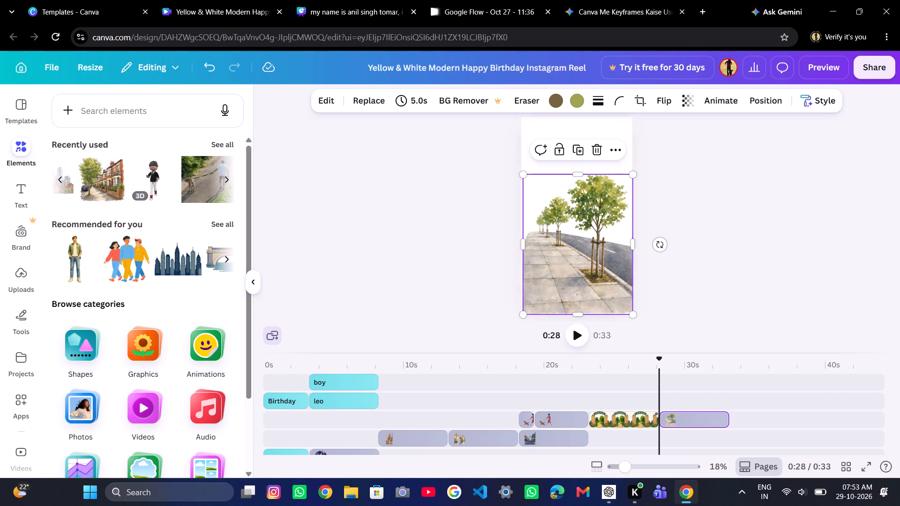
{"action": "left_click_drag", "start_coordinate": [577, 179], "coordinate": [579, 127]}
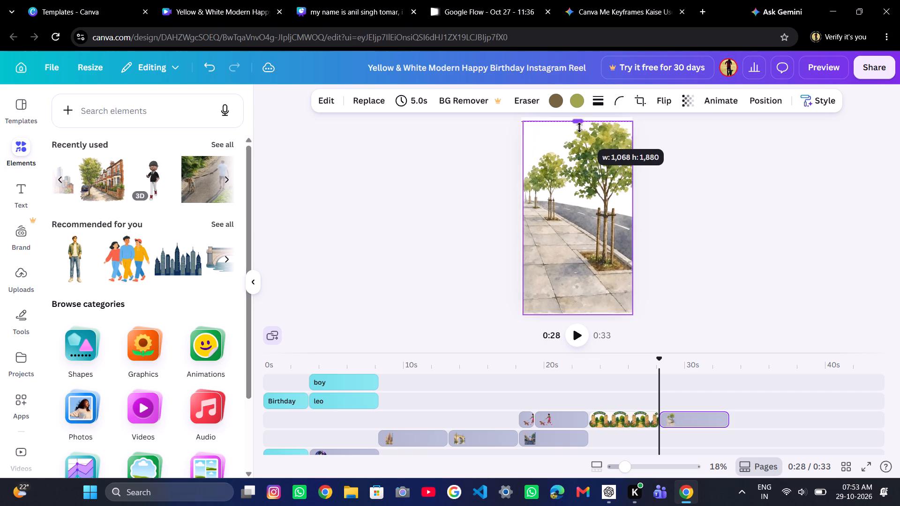
{"action": "left_click_drag", "start_coordinate": [579, 127], "coordinate": [580, 121]}
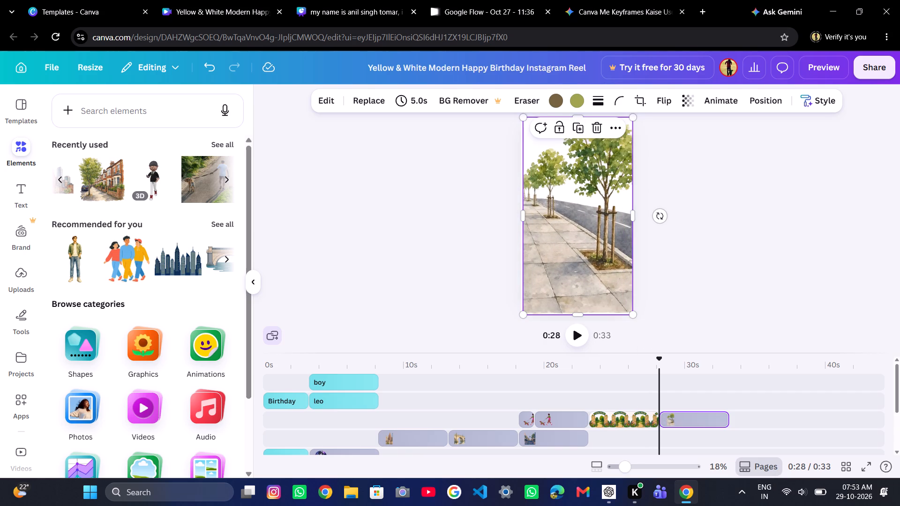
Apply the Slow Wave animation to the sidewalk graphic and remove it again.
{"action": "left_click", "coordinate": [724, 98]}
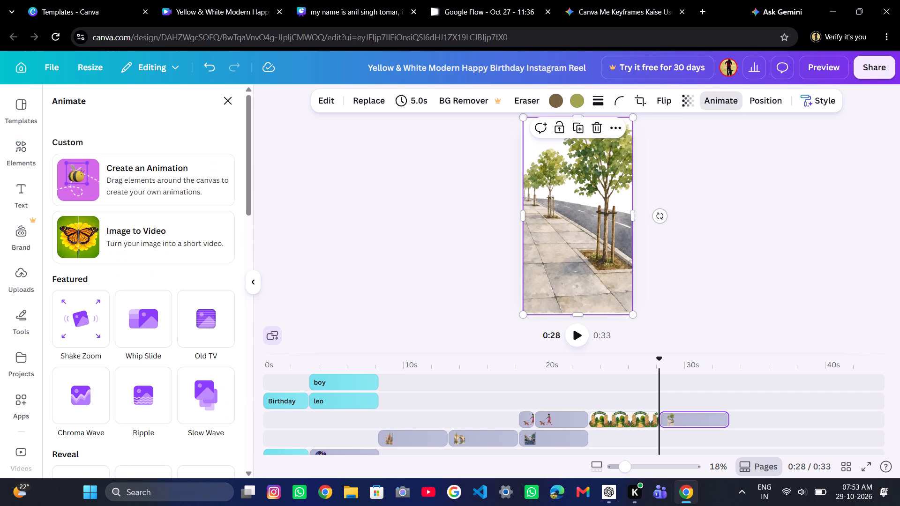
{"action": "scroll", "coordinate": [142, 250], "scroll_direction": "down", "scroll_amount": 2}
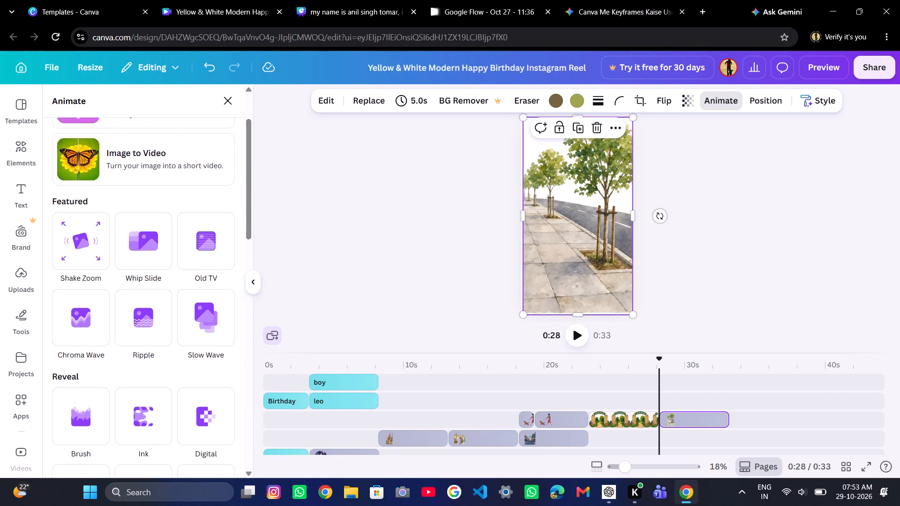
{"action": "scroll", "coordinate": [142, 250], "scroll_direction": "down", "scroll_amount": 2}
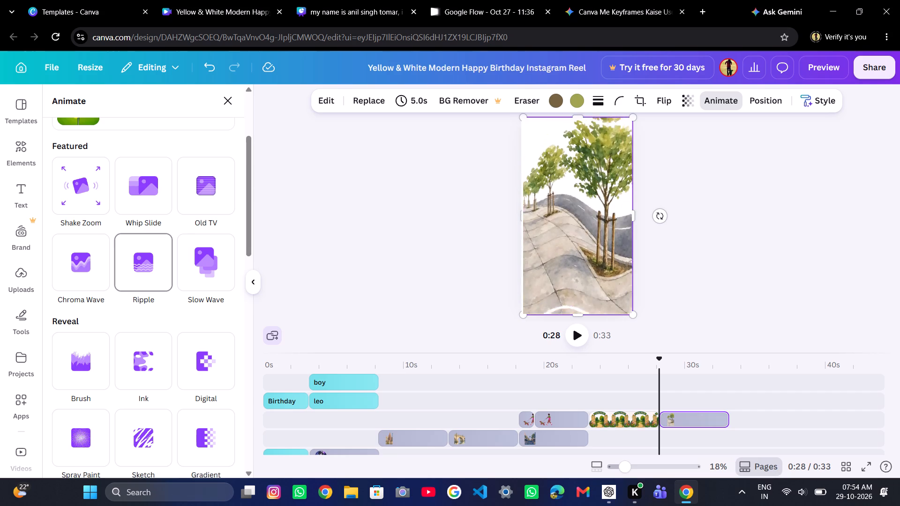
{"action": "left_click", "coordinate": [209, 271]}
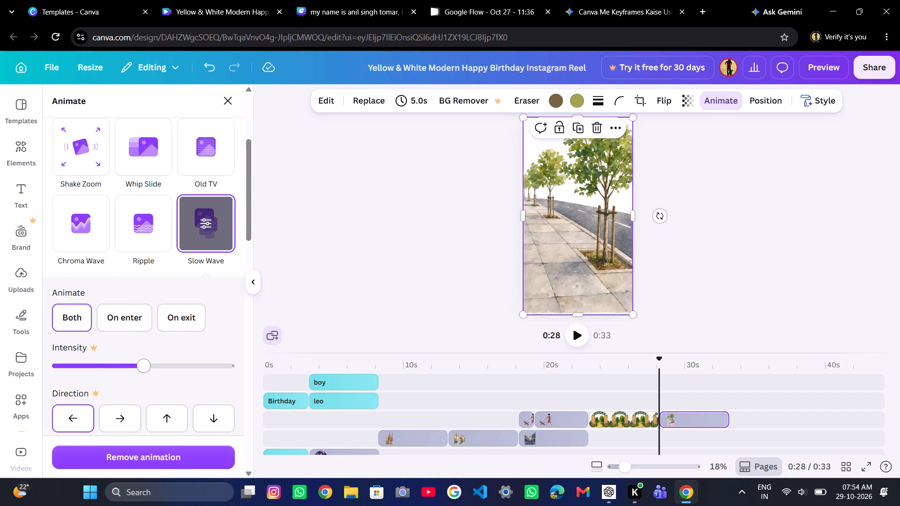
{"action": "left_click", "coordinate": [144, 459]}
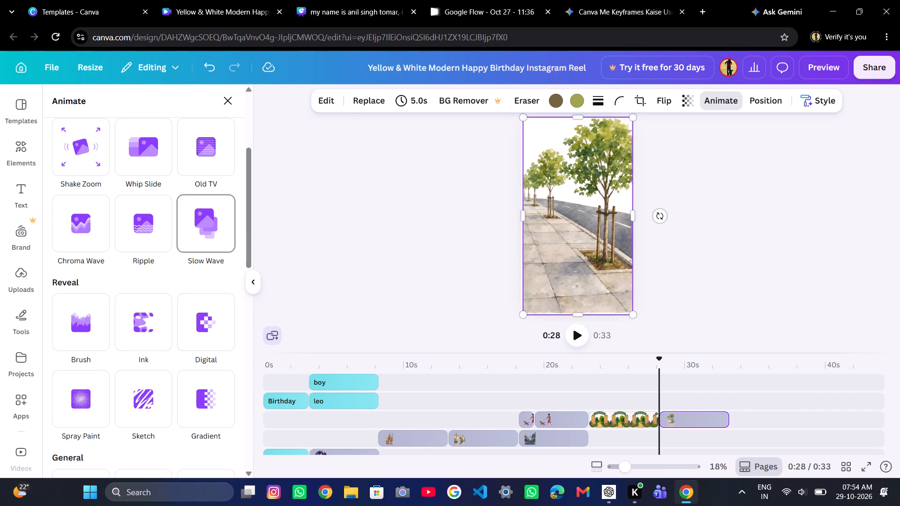
Apply the Slow Wave animation to the sidewalk graphic on both enter and exit.
{"action": "left_click_drag", "start_coordinate": [210, 241], "coordinate": [698, 435]}
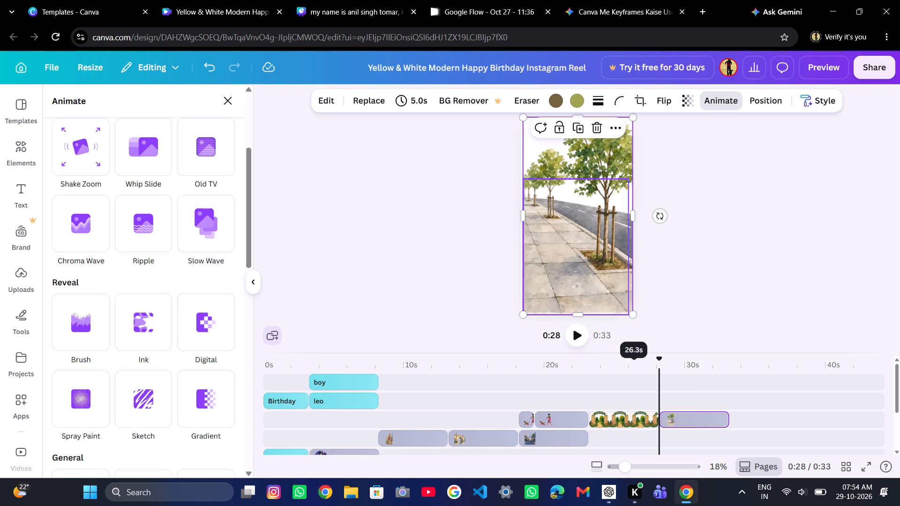
{"action": "left_click", "coordinate": [201, 222]}
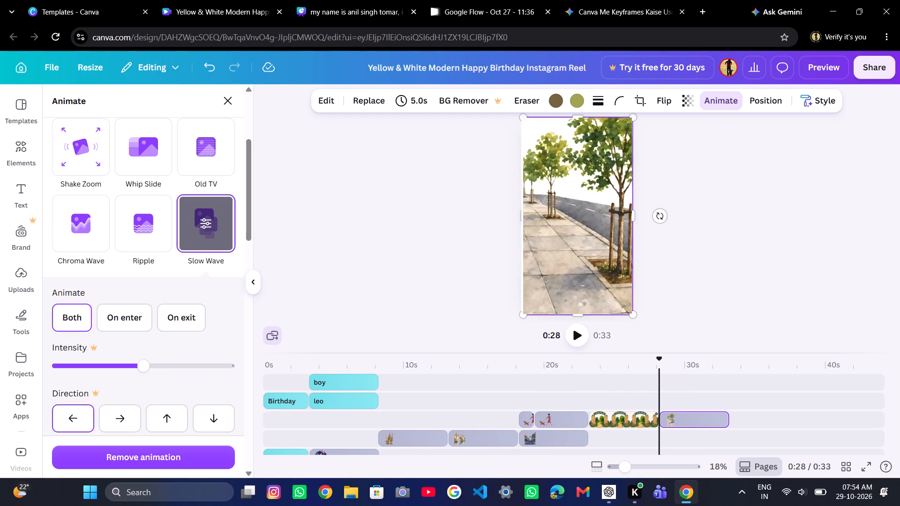
{"action": "scroll", "coordinate": [150, 385], "scroll_direction": "down", "scroll_amount": 3}
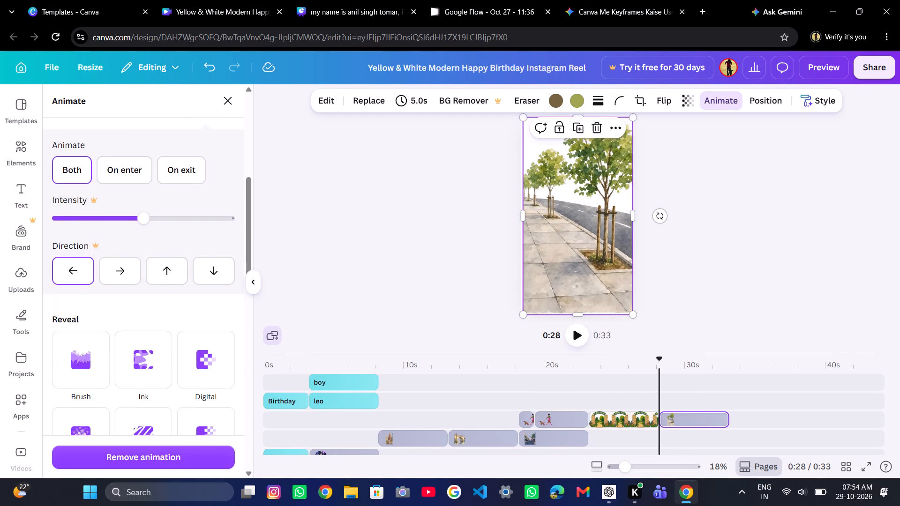
{"action": "scroll", "coordinate": [150, 385], "scroll_direction": "down", "scroll_amount": 1}
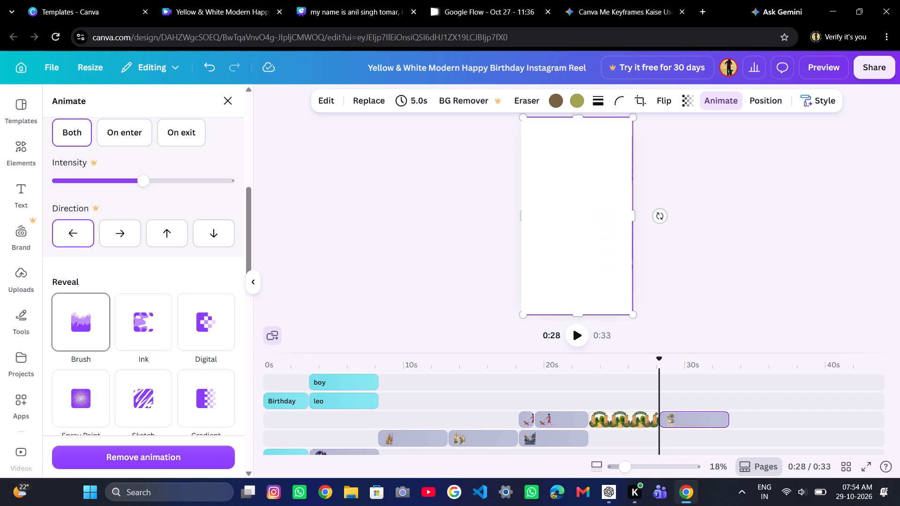
{"action": "left_click", "coordinate": [234, 98]}
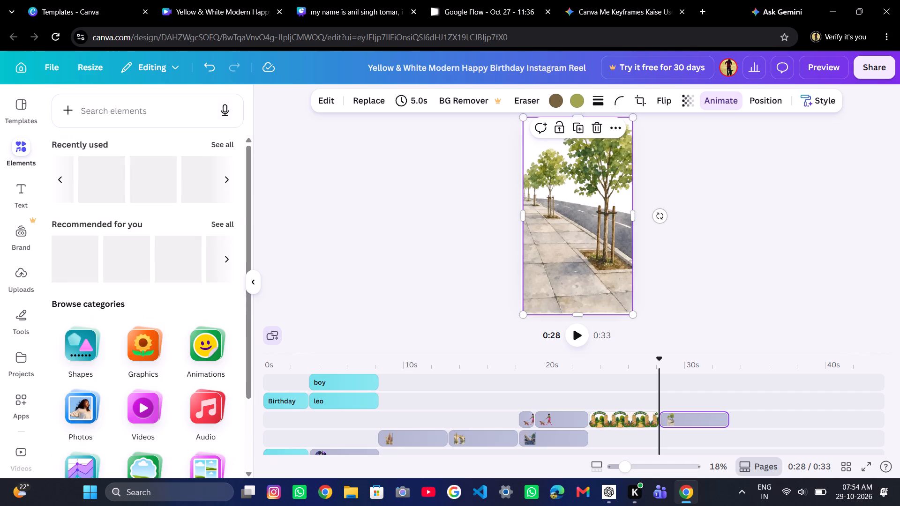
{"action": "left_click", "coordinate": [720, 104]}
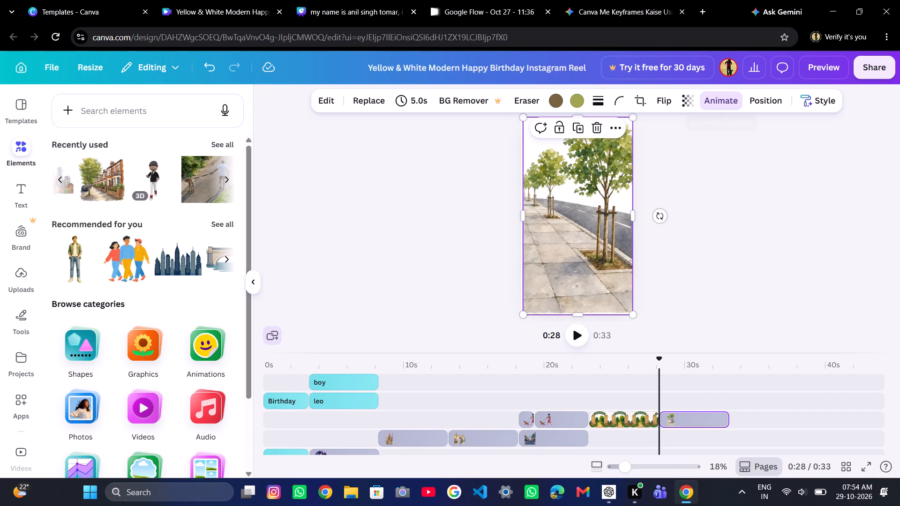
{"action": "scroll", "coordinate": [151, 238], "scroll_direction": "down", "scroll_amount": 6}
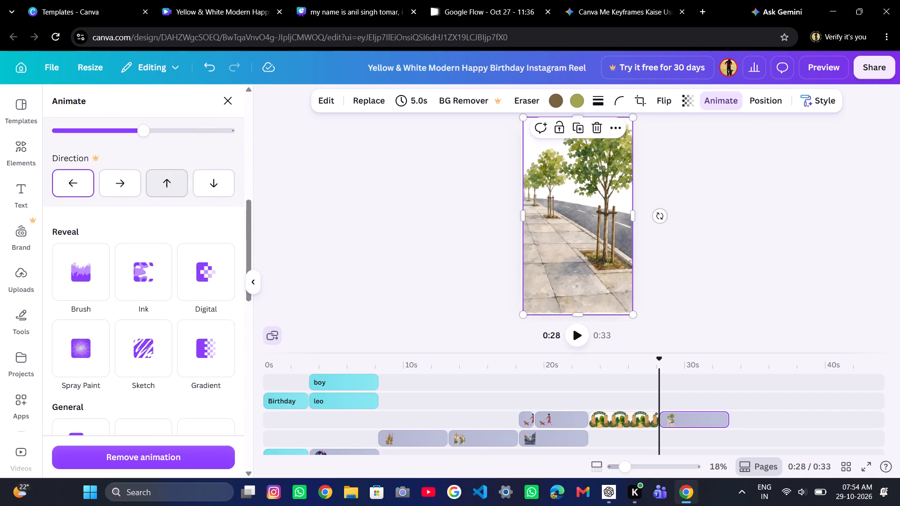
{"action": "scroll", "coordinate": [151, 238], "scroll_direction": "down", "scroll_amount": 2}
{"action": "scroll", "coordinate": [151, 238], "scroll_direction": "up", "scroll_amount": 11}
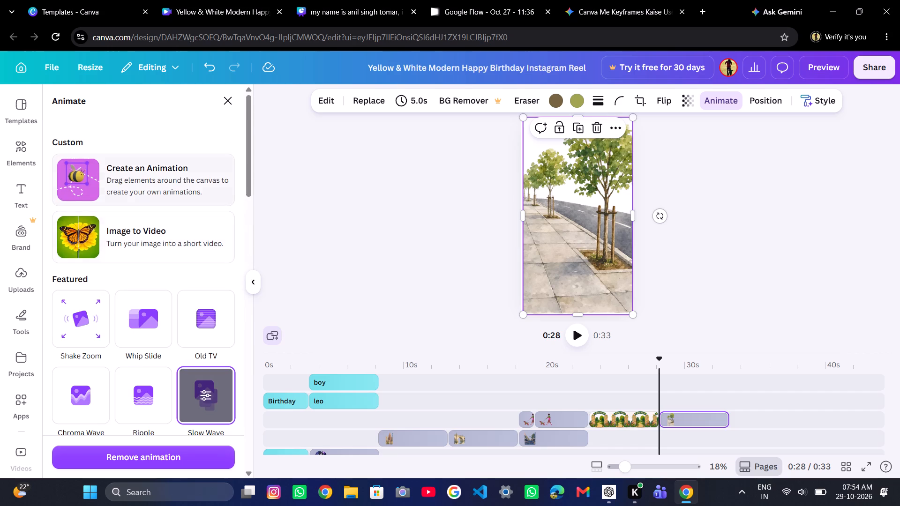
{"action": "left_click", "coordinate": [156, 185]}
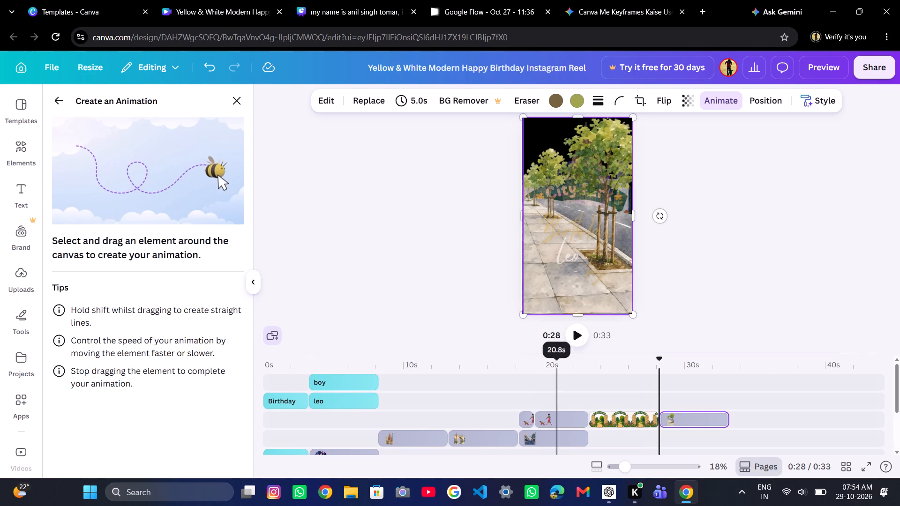
Delete the short 1.1-second woman-walking-a-dog clip at the start of the street scene.
{"action": "left_click", "coordinate": [540, 418]}
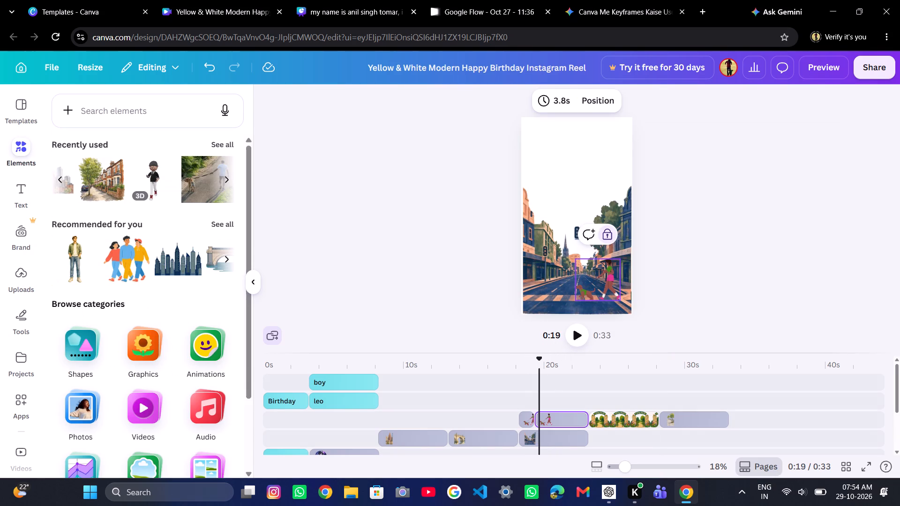
{"action": "left_click", "coordinate": [532, 418]}
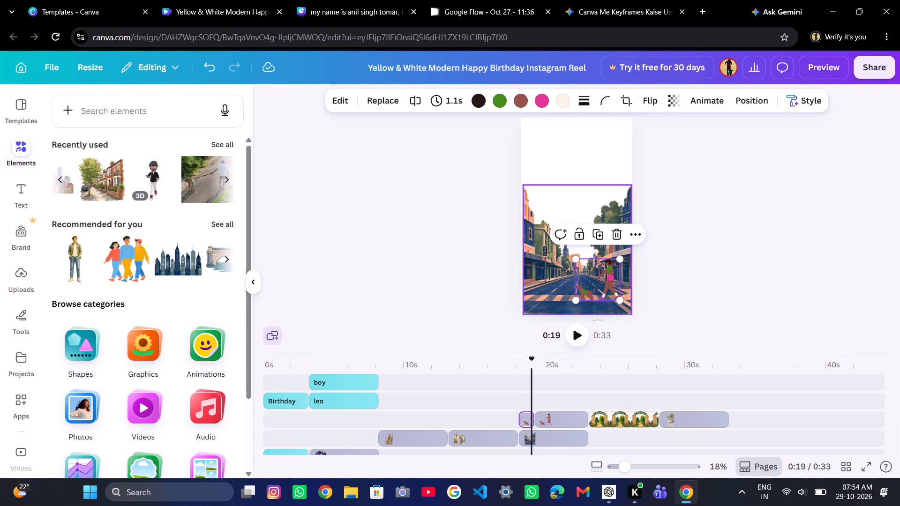
{"action": "left_click", "coordinate": [615, 241]}
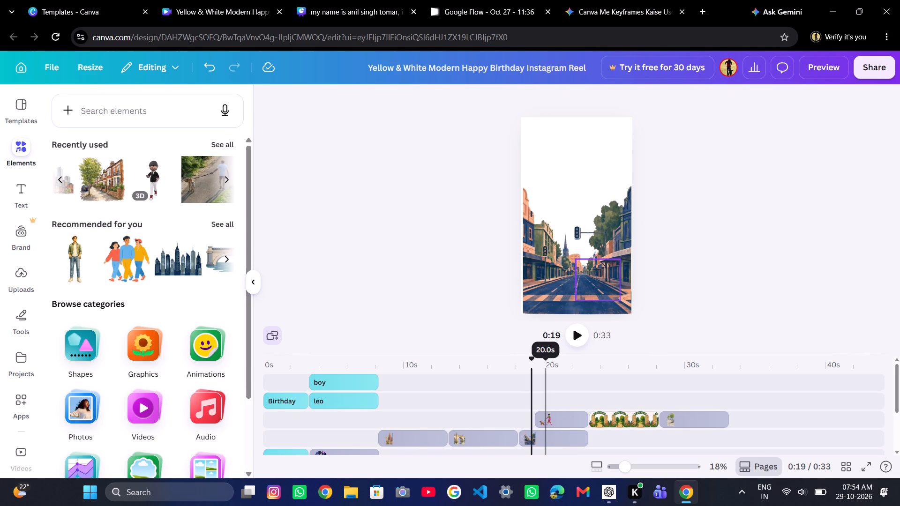
Try to shift the remaining woman-walking-a-dog clip earlier in the street scene, and unlock that clip.
{"action": "left_click", "coordinate": [545, 413]}
{"action": "left_click_drag", "start_coordinate": [537, 415], "coordinate": [546, 416]}
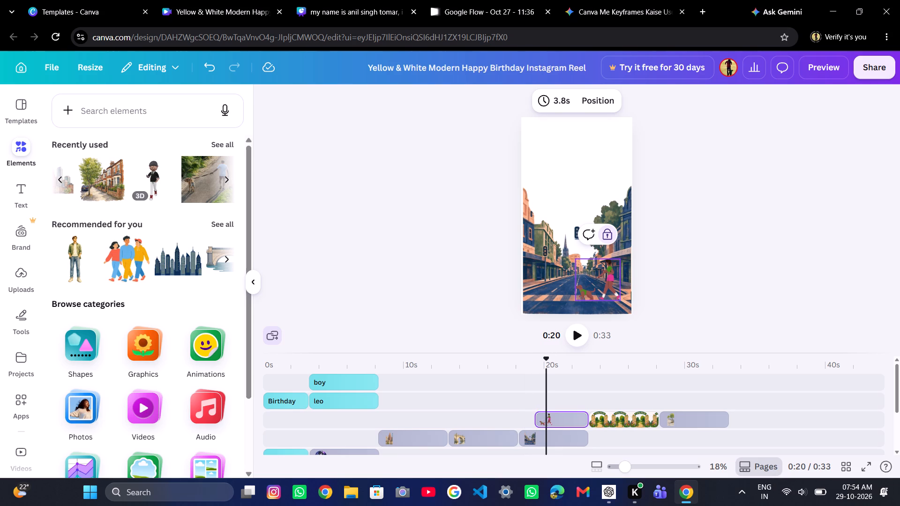
{"action": "left_click_drag", "start_coordinate": [562, 420], "coordinate": [550, 420]}
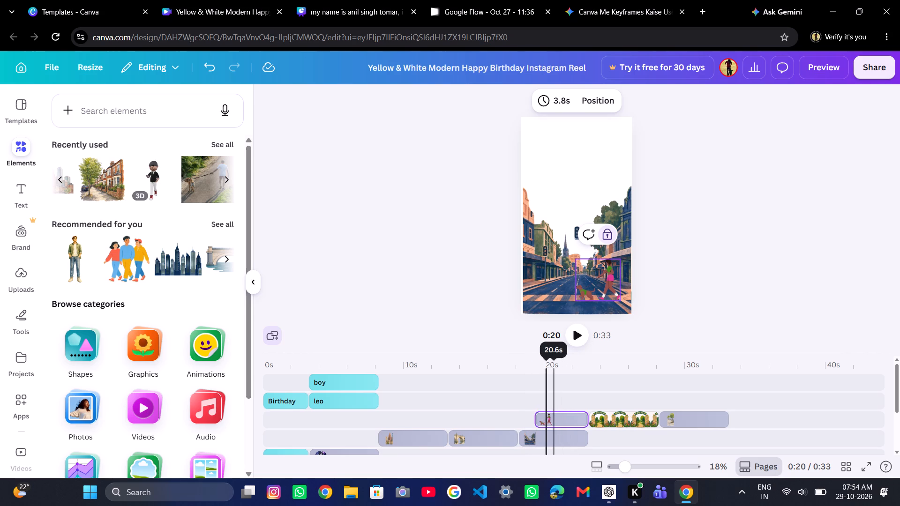
{"action": "left_click_drag", "start_coordinate": [550, 420], "coordinate": [544, 420]}
{"action": "left_click_drag", "start_coordinate": [548, 418], "coordinate": [542, 418]}
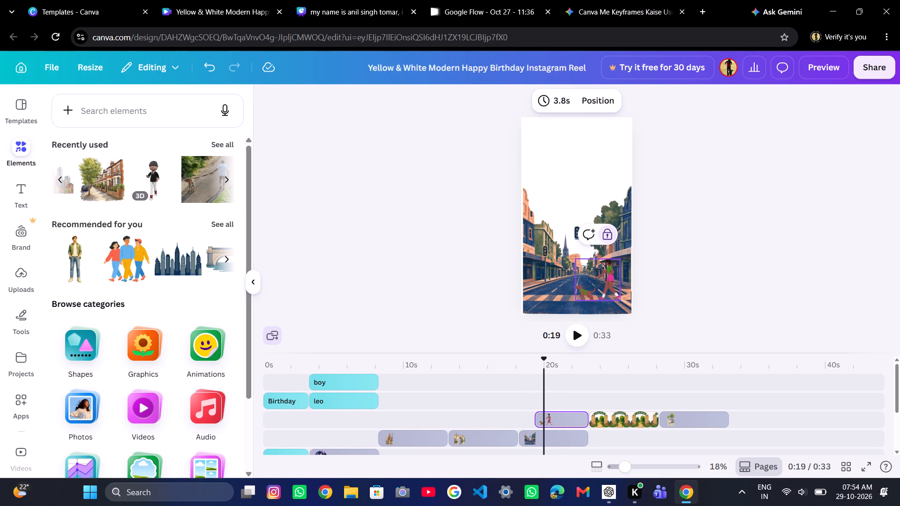
{"action": "left_click_drag", "start_coordinate": [542, 418], "coordinate": [598, 235]}
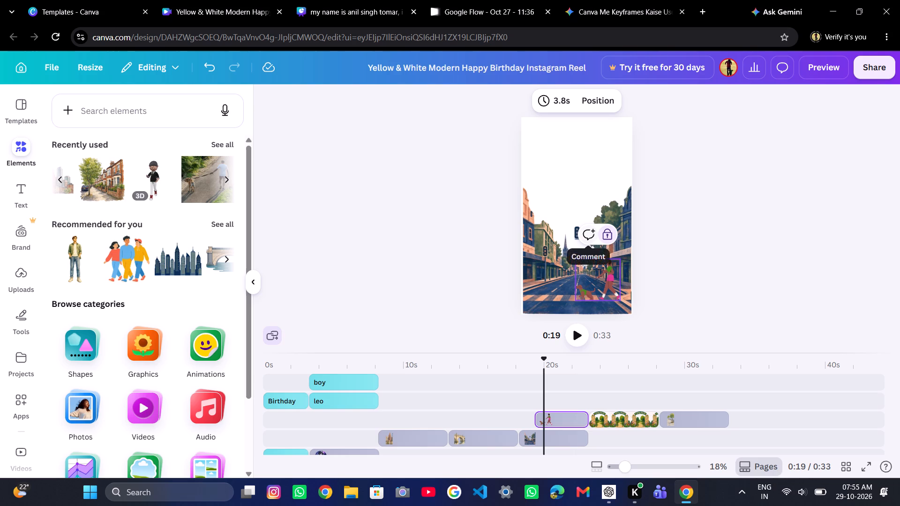
{"action": "left_click_drag", "start_coordinate": [598, 235], "coordinate": [605, 235]}
{"action": "left_click", "coordinate": [605, 235]}
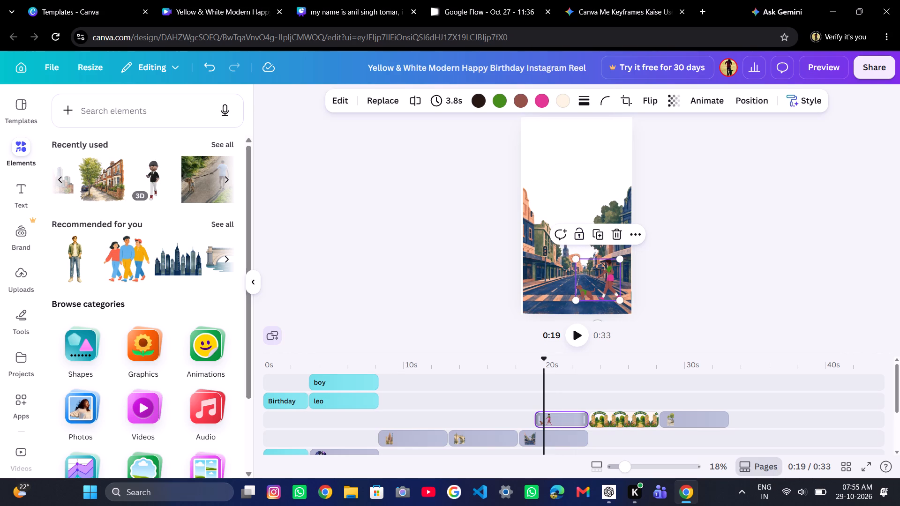
Extend the start of the woman-walking-a-dog clip back to the beginning of the street scene, making it 5.0 seconds long.
{"action": "left_click_drag", "start_coordinate": [537, 415], "coordinate": [521, 423]}
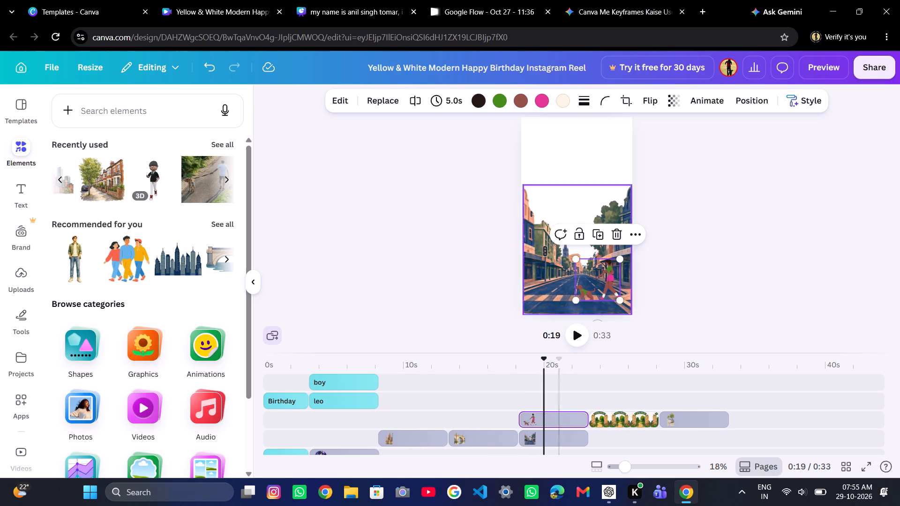
Create a custom animation moving the woman and dog leftward across the street and past the page edge, and preview the reel.
{"action": "left_click", "coordinate": [702, 99]}
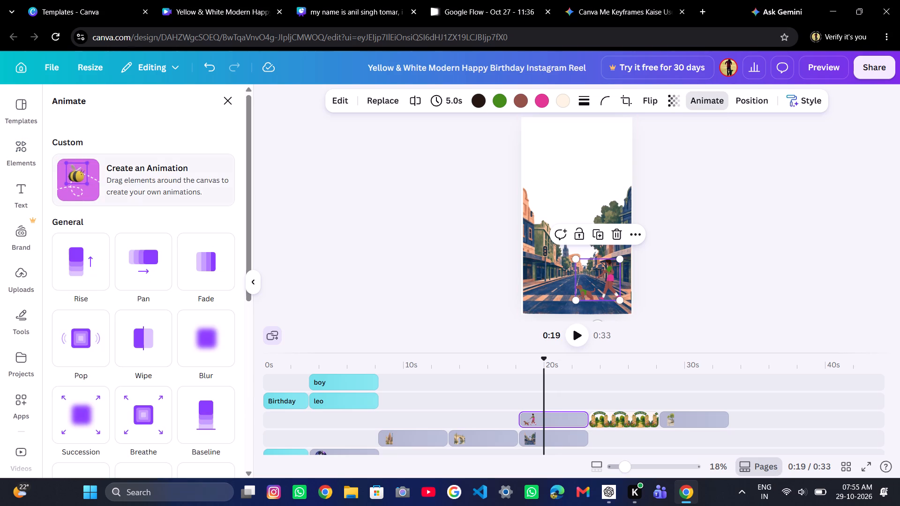
{"action": "left_click", "coordinate": [90, 173]}
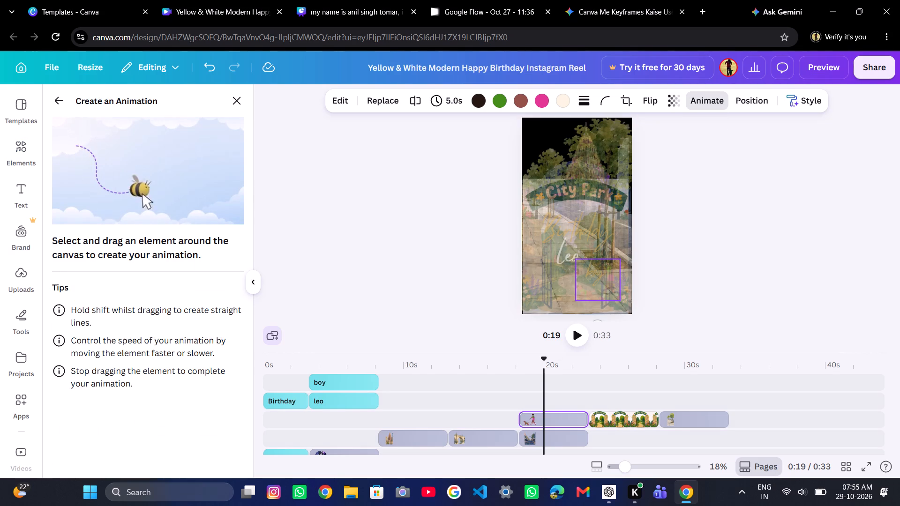
{"action": "left_click_drag", "start_coordinate": [591, 283], "coordinate": [570, 276]}
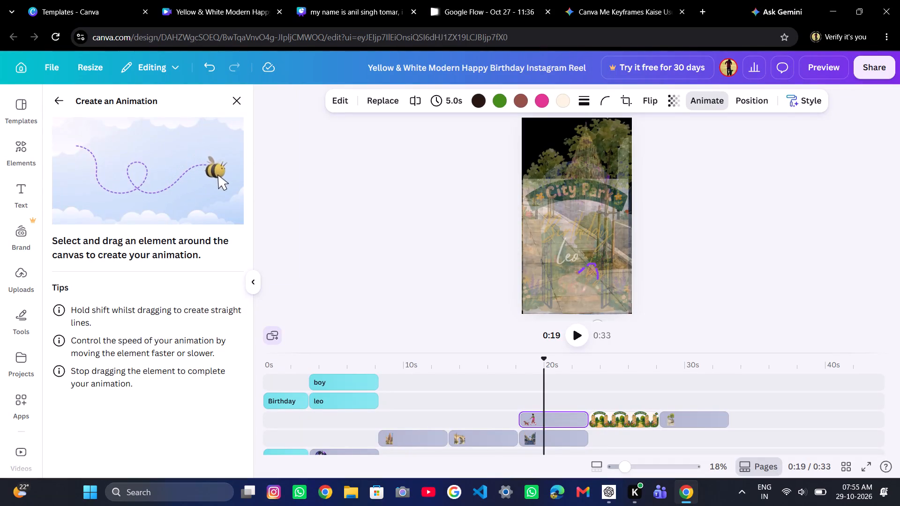
{"action": "left_click_drag", "start_coordinate": [570, 276], "coordinate": [538, 283]}
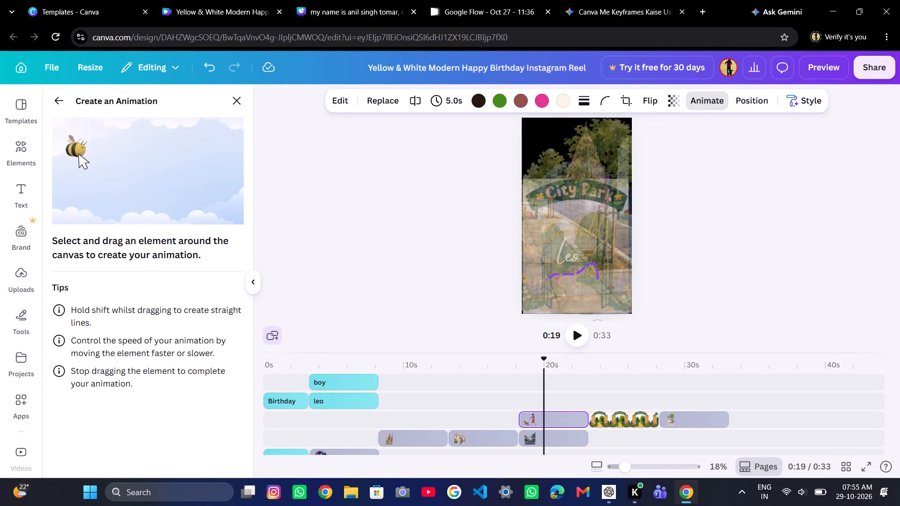
{"action": "left_click_drag", "start_coordinate": [538, 283], "coordinate": [511, 283]}
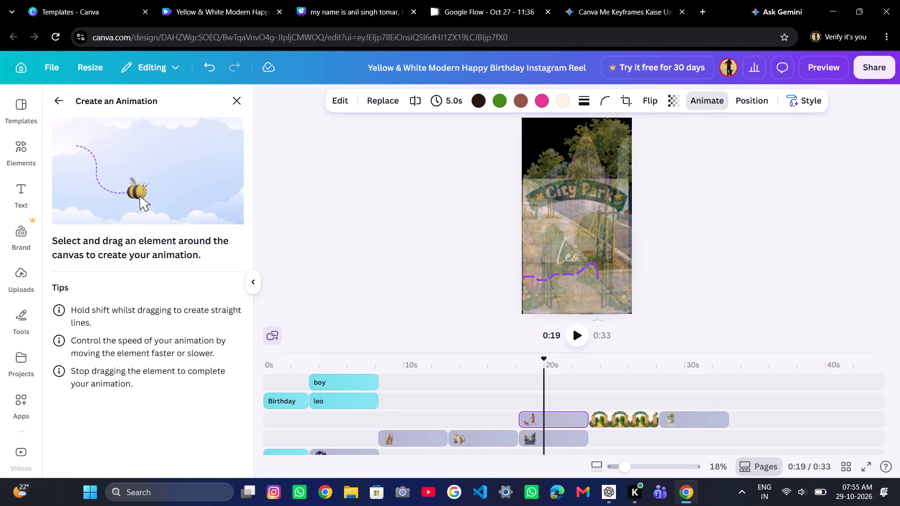
{"action": "left_click_drag", "start_coordinate": [511, 283], "coordinate": [487, 283]}
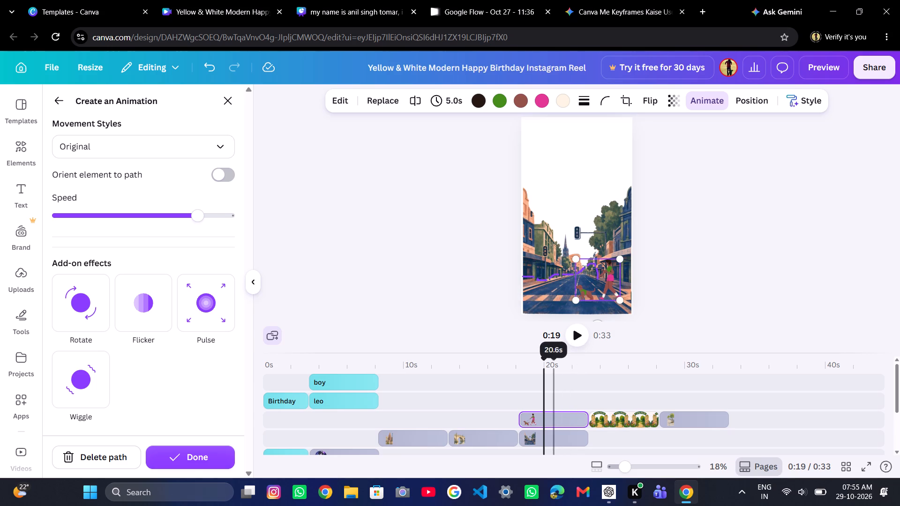
{"action": "left_click", "coordinate": [576, 338]}
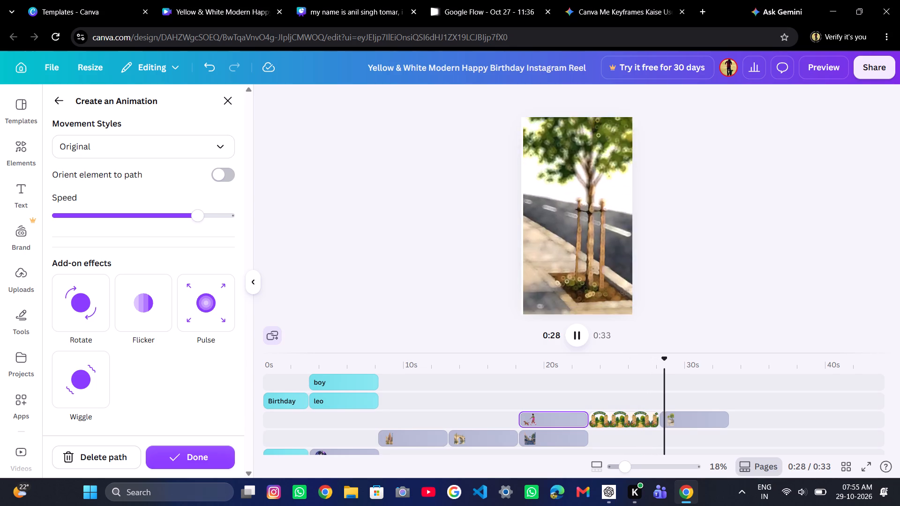
{"action": "left_click", "coordinate": [228, 103]}
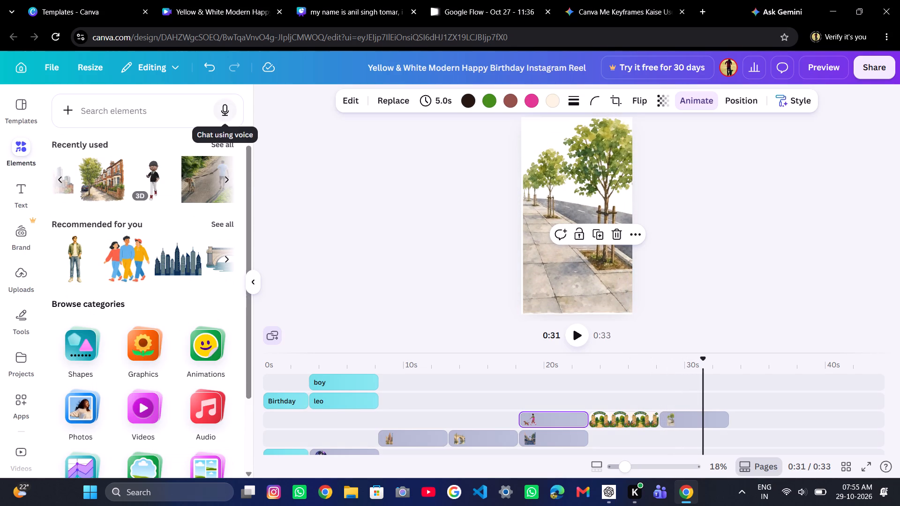
{"action": "left_click", "coordinate": [228, 103]}
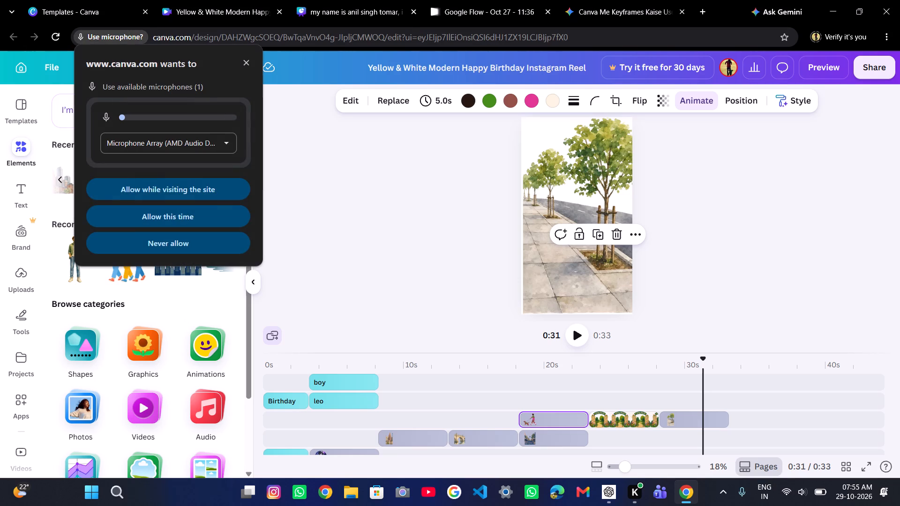
{"action": "left_click", "coordinate": [248, 62]}
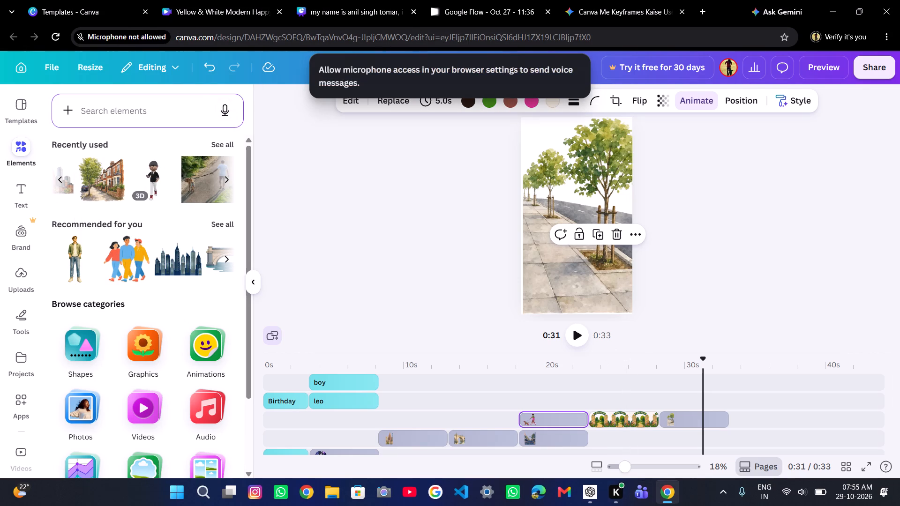
{"action": "left_click", "coordinate": [576, 335]}
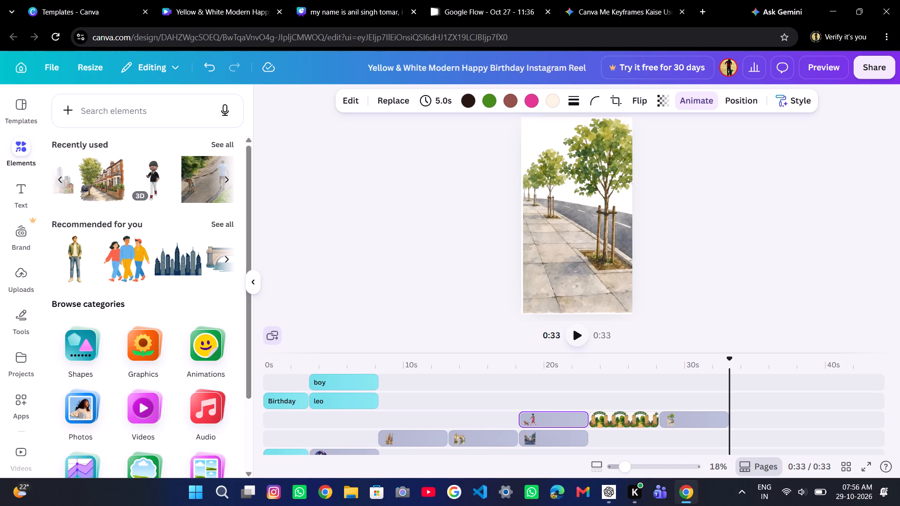
Add the recently used 3D boy in a black jacket to the sidewalk scene and tilt him about 2°.
{"action": "scroll", "coordinate": [182, 266], "scroll_direction": "left", "scroll_amount": 1}
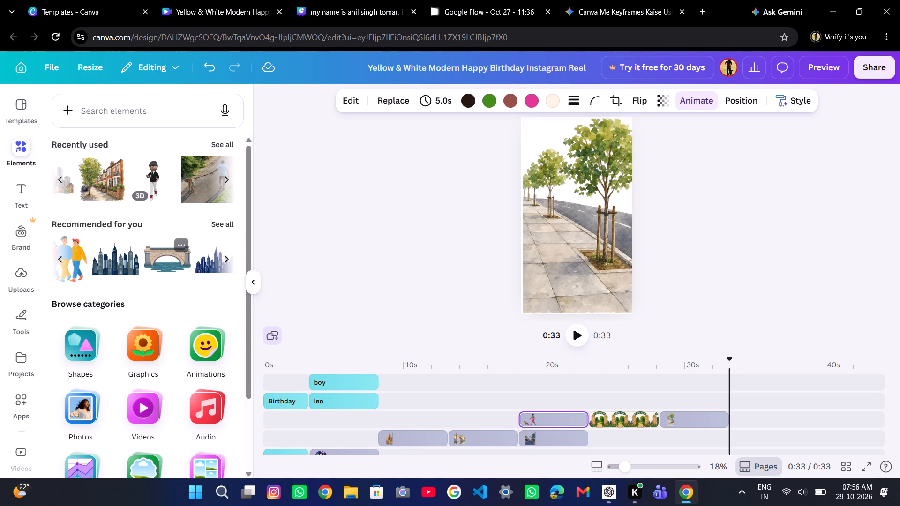
{"action": "scroll", "coordinate": [182, 266], "scroll_direction": "left", "scroll_amount": 1}
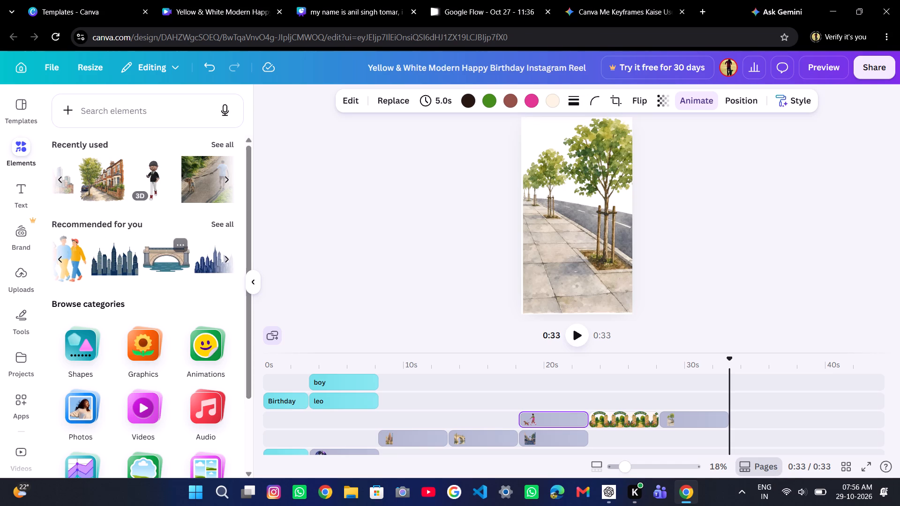
{"action": "left_click", "coordinate": [153, 178]}
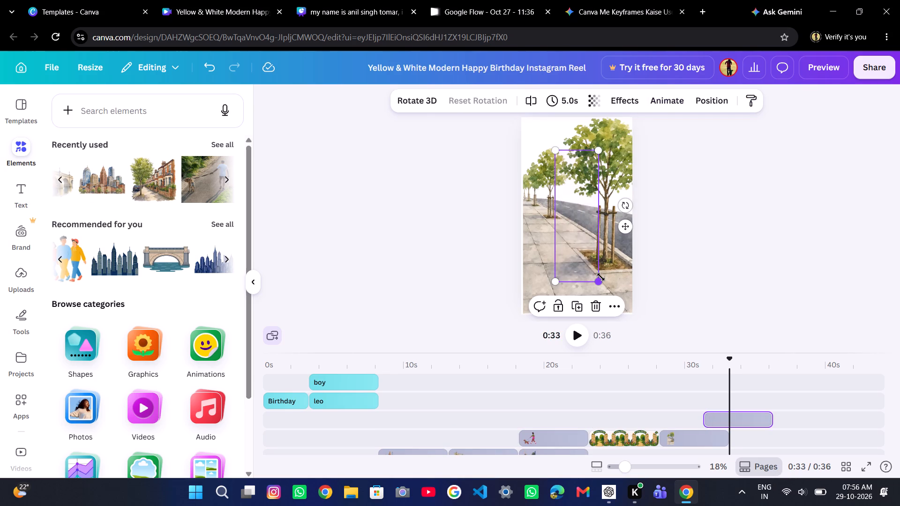
{"action": "left_click_drag", "start_coordinate": [600, 278], "coordinate": [583, 278]}
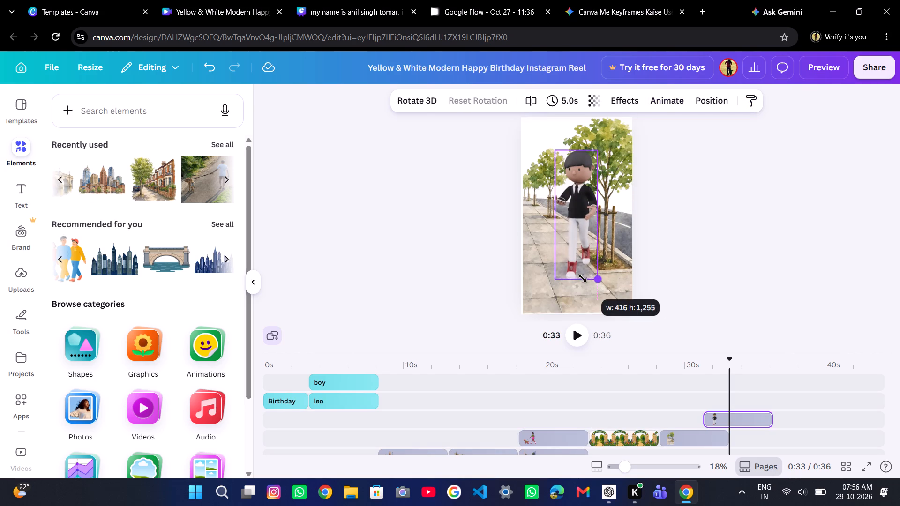
{"action": "left_click_drag", "start_coordinate": [583, 278], "coordinate": [592, 280]}
{"action": "left_click_drag", "start_coordinate": [627, 208], "coordinate": [611, 209]}
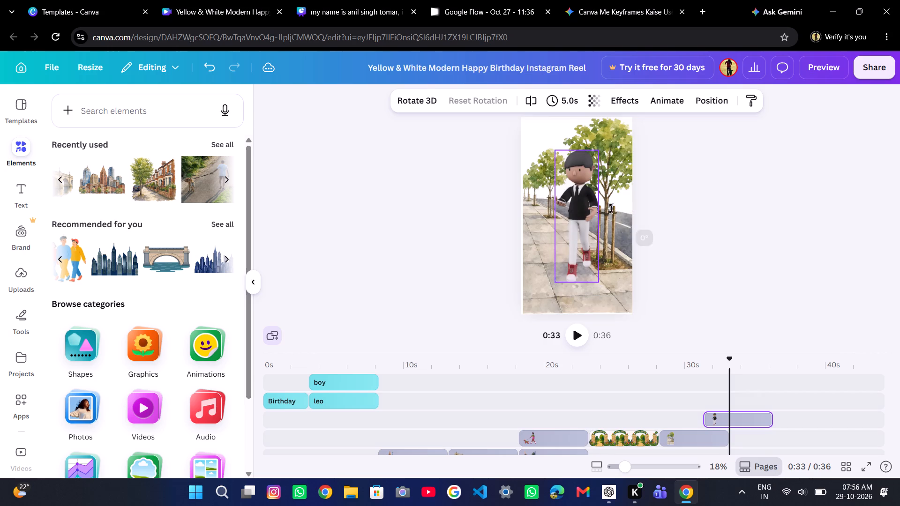
{"action": "left_click_drag", "start_coordinate": [611, 209], "coordinate": [524, 230]}
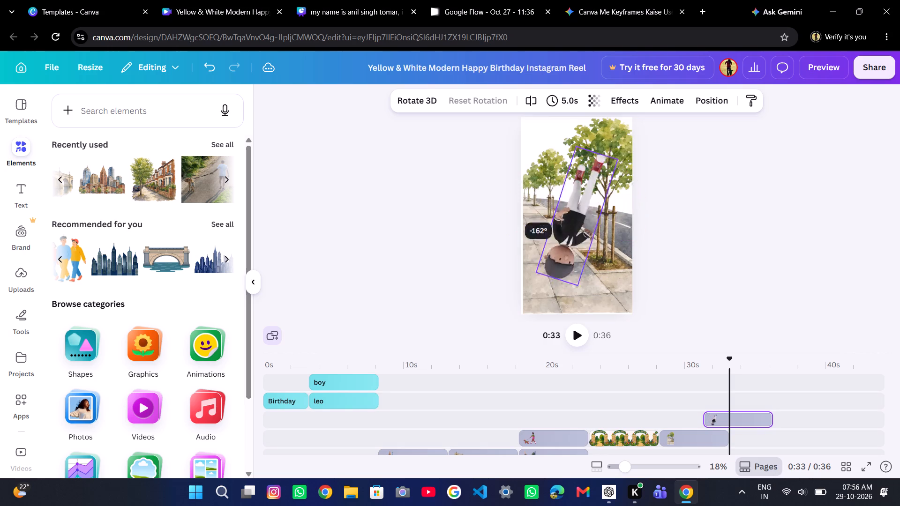
{"action": "left_click_drag", "start_coordinate": [524, 230], "coordinate": [633, 212]}
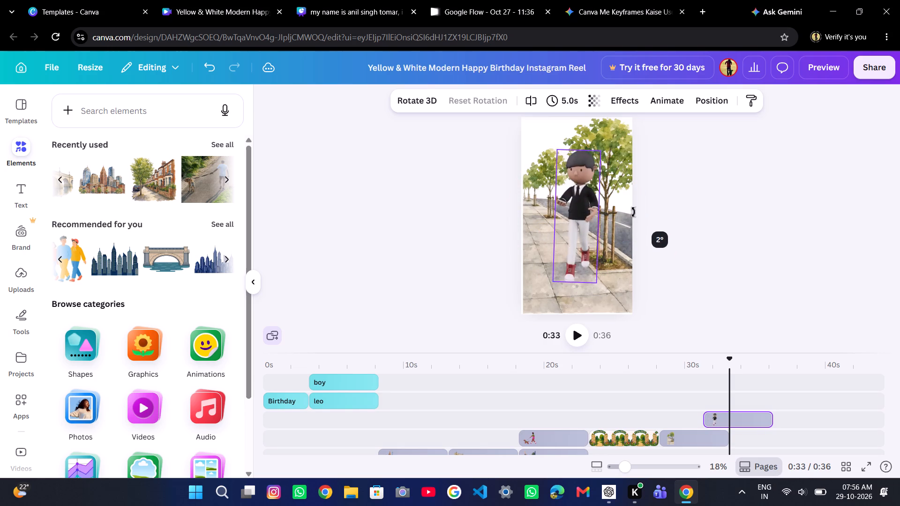
{"action": "left_click_drag", "start_coordinate": [633, 212], "coordinate": [634, 210]}
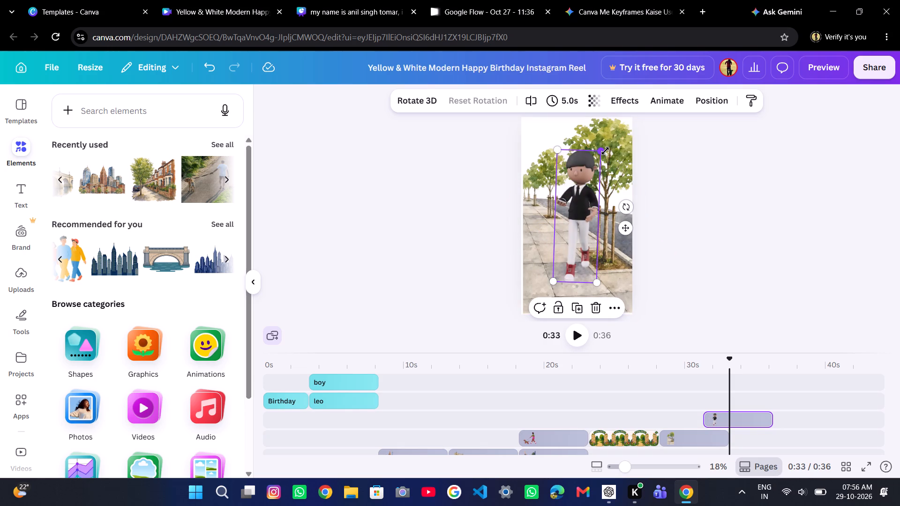
Shrink the 3D boy to about 212 × 639 and place him at the far left end of the sidewalk.
{"action": "left_click_drag", "start_coordinate": [605, 151], "coordinate": [580, 218]}
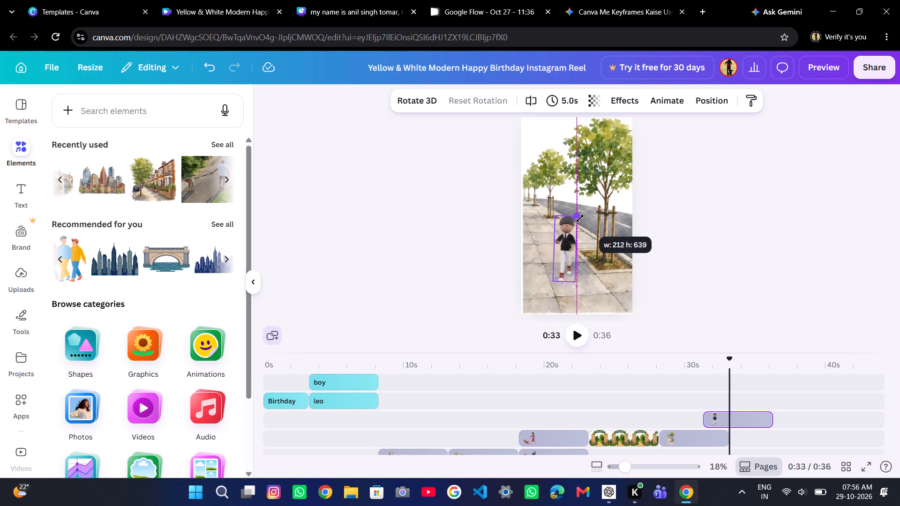
{"action": "left_click_drag", "start_coordinate": [580, 218], "coordinate": [579, 219]}
{"action": "left_click_drag", "start_coordinate": [562, 240], "coordinate": [538, 205]}
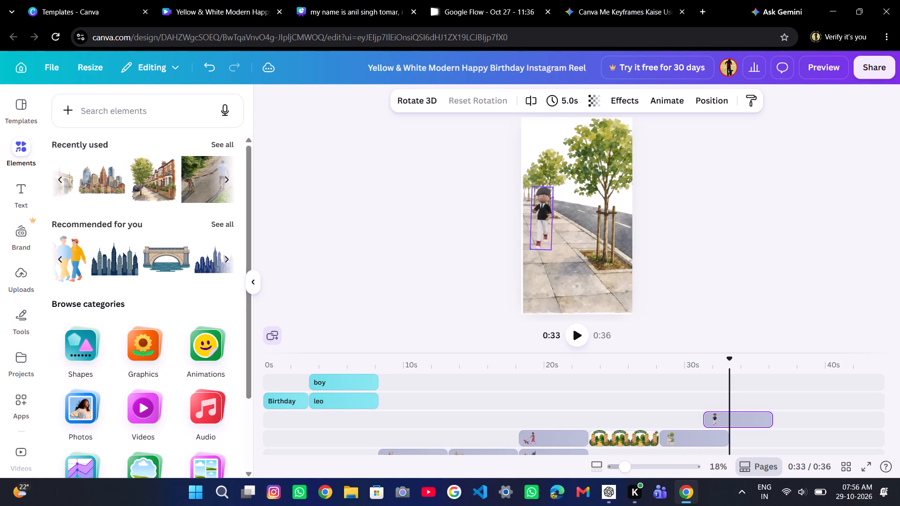
{"action": "left_click_drag", "start_coordinate": [538, 205], "coordinate": [561, 200]}
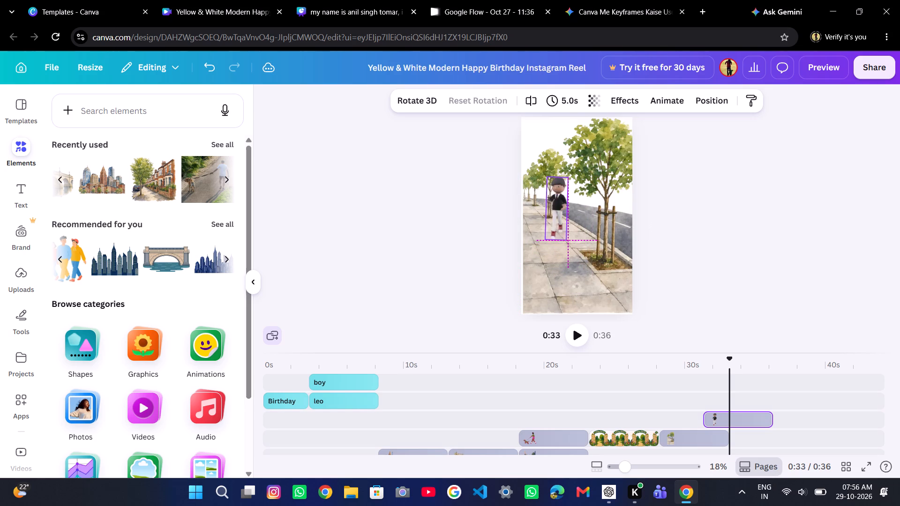
{"action": "left_click_drag", "start_coordinate": [561, 200], "coordinate": [544, 190]}
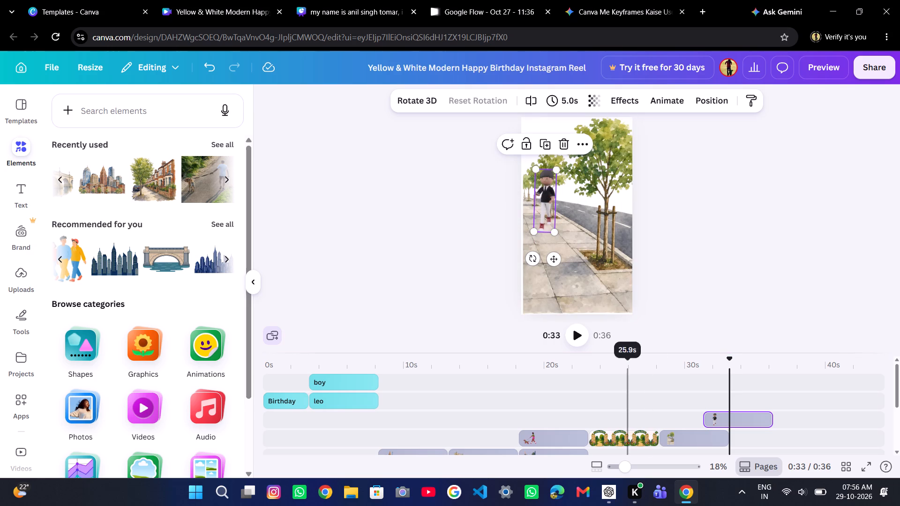
Move the 3D boy's clip earlier on the timeline so it lines up with the 5-second sidewalk clip.
{"action": "left_click_drag", "start_coordinate": [719, 419], "coordinate": [688, 417]}
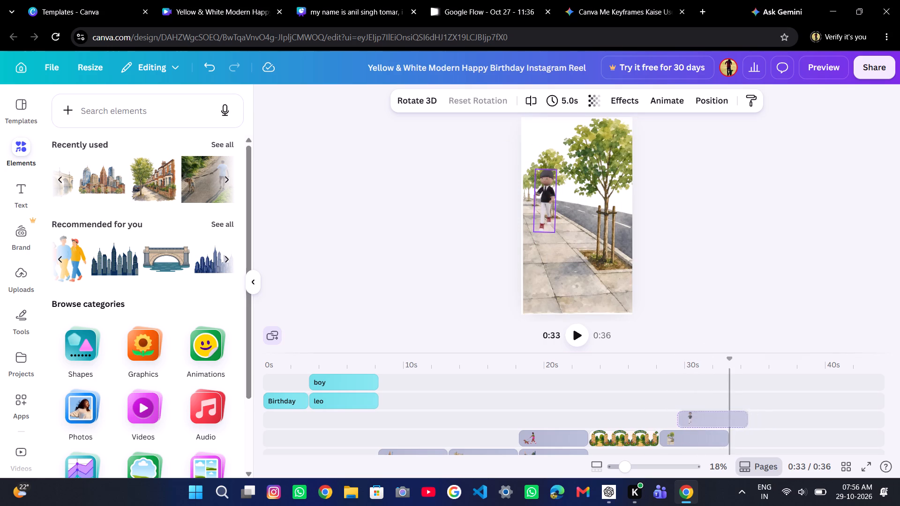
{"action": "left_click_drag", "start_coordinate": [688, 417], "coordinate": [673, 417]}
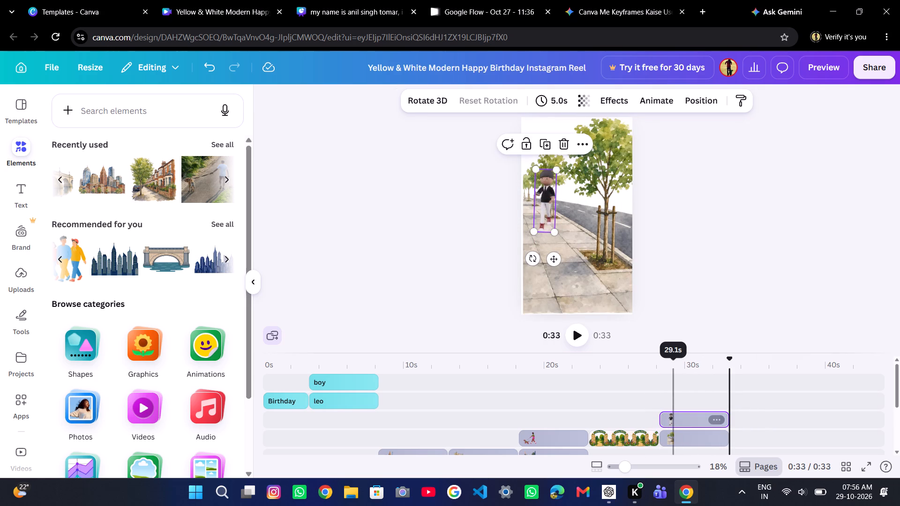
{"action": "left_click", "coordinate": [656, 99]}
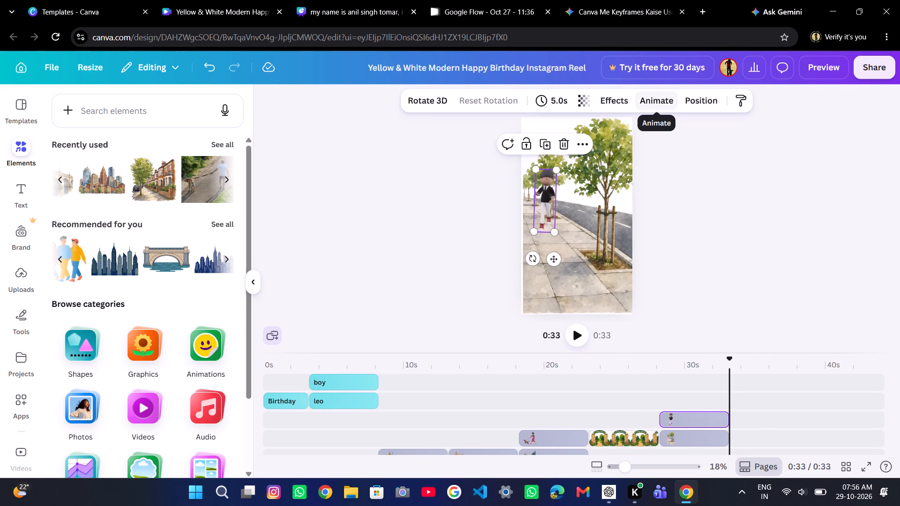
{"action": "left_click", "coordinate": [131, 180]}
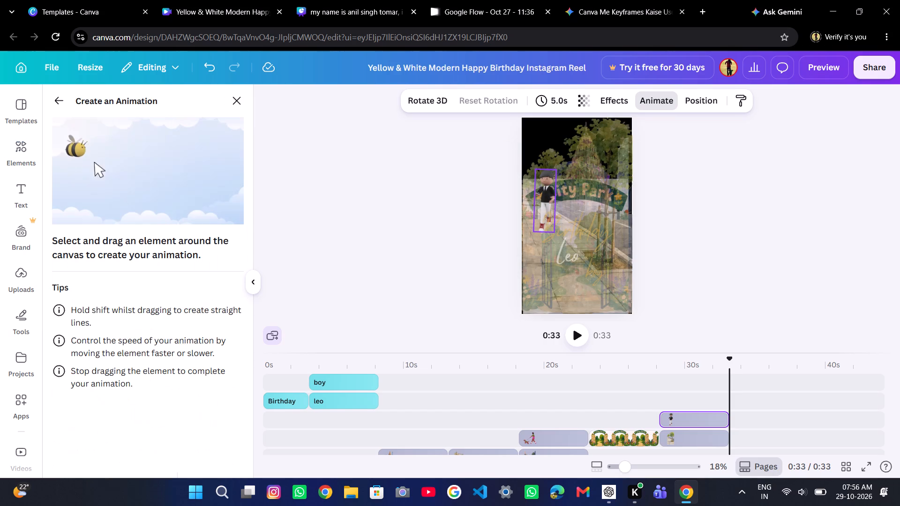
{"action": "left_click_drag", "start_coordinate": [547, 207], "coordinate": [557, 237]}
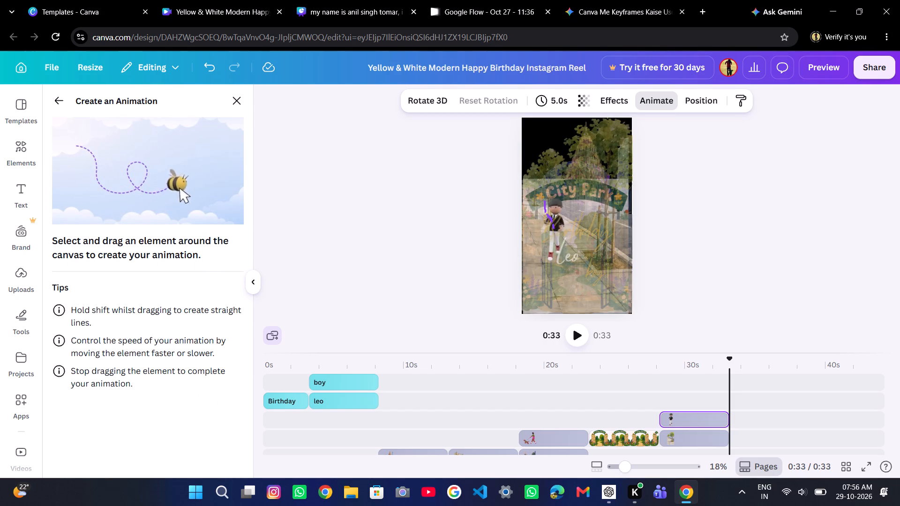
{"action": "left_click_drag", "start_coordinate": [557, 237], "coordinate": [569, 275]}
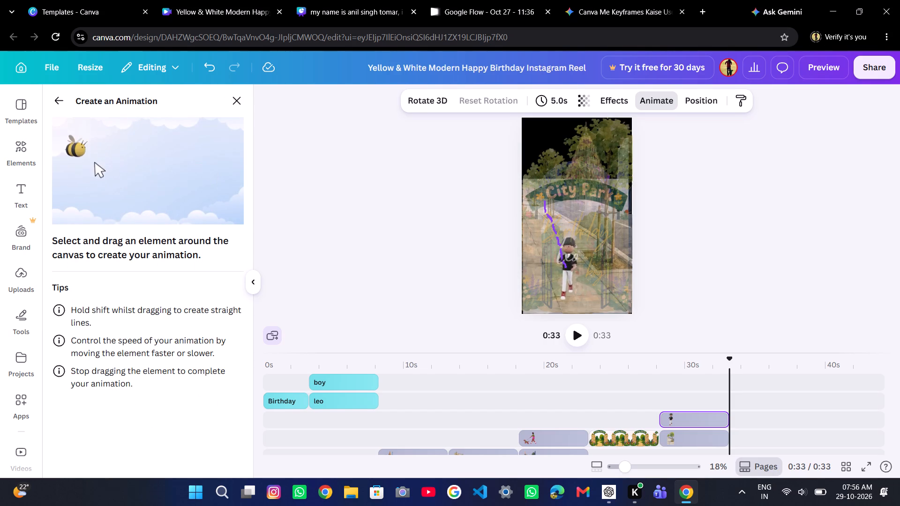
{"action": "left_click_drag", "start_coordinate": [569, 275], "coordinate": [579, 322]}
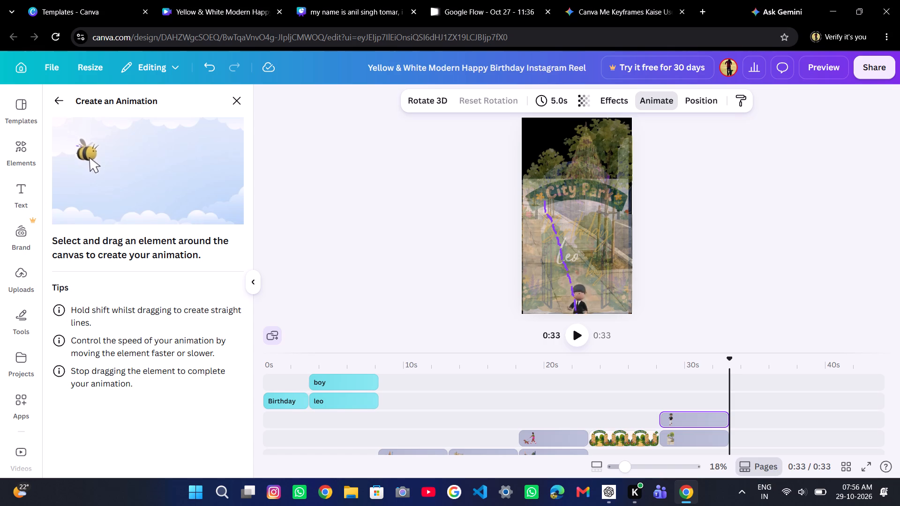
{"action": "left_click_drag", "start_coordinate": [579, 322], "coordinate": [587, 355]}
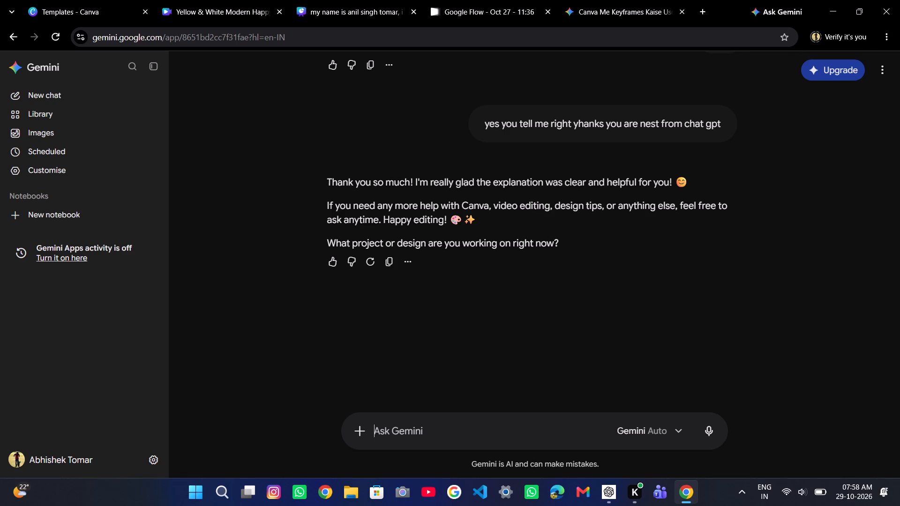
Return to the Canva reel, close the 3D boy's animation settings and open the Photos category of elements.
{"action": "left_click", "coordinate": [226, 13]}
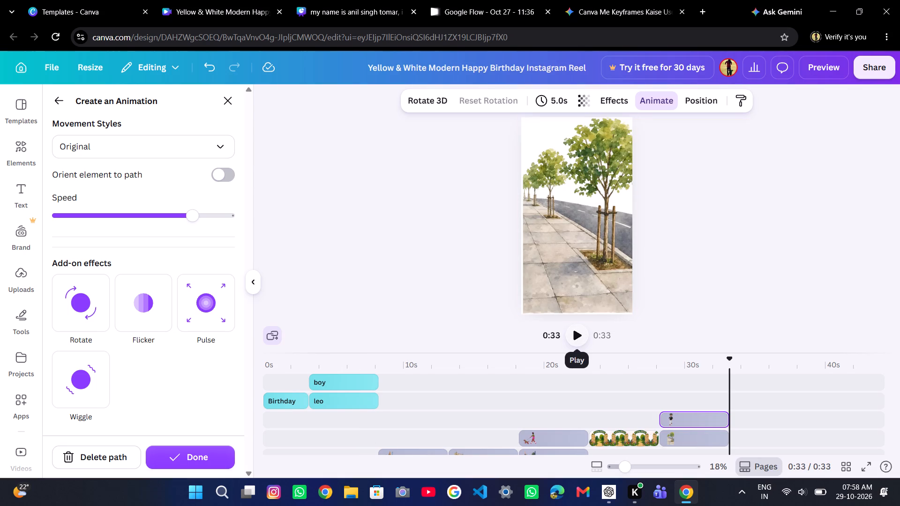
{"action": "left_click", "coordinate": [53, 102]}
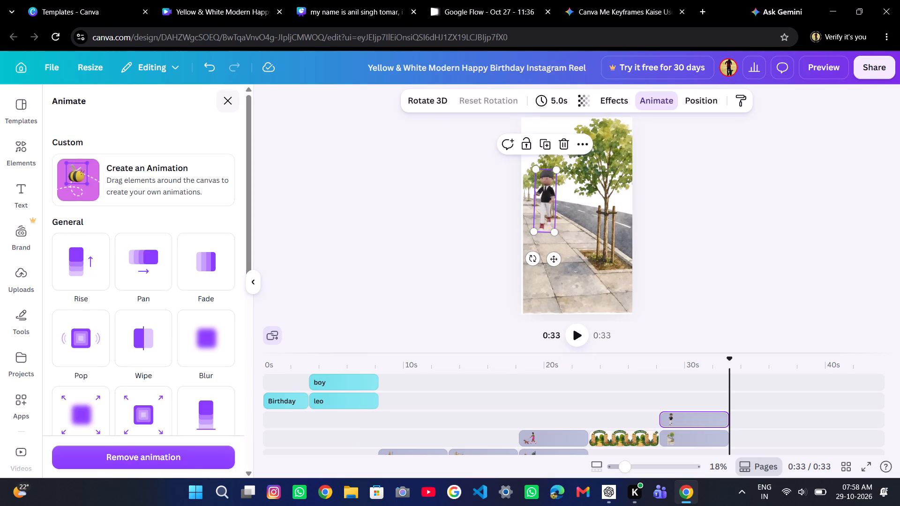
{"action": "left_click", "coordinate": [229, 104]}
{"action": "scroll", "coordinate": [204, 164], "scroll_direction": "left", "scroll_amount": 1}
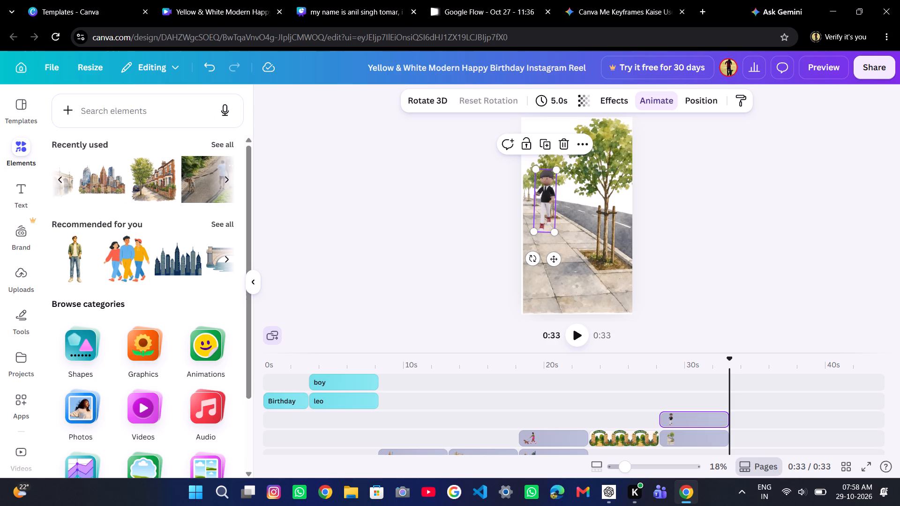
{"action": "scroll", "coordinate": [204, 164], "scroll_direction": "left", "scroll_amount": 1}
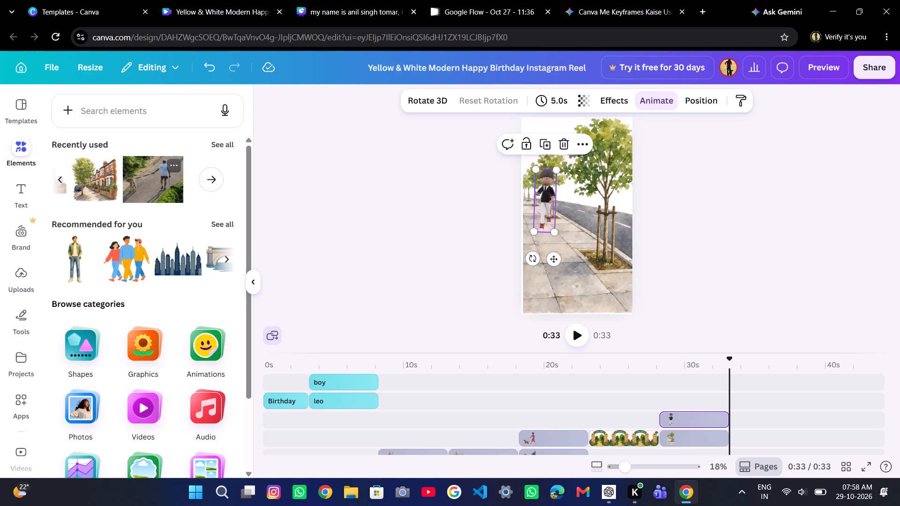
{"action": "scroll", "coordinate": [149, 187], "scroll_direction": "left", "scroll_amount": 1}
{"action": "scroll", "coordinate": [208, 242], "scroll_direction": "down", "scroll_amount": 1}
{"action": "scroll", "coordinate": [195, 307], "scroll_direction": "down", "scroll_amount": 1}
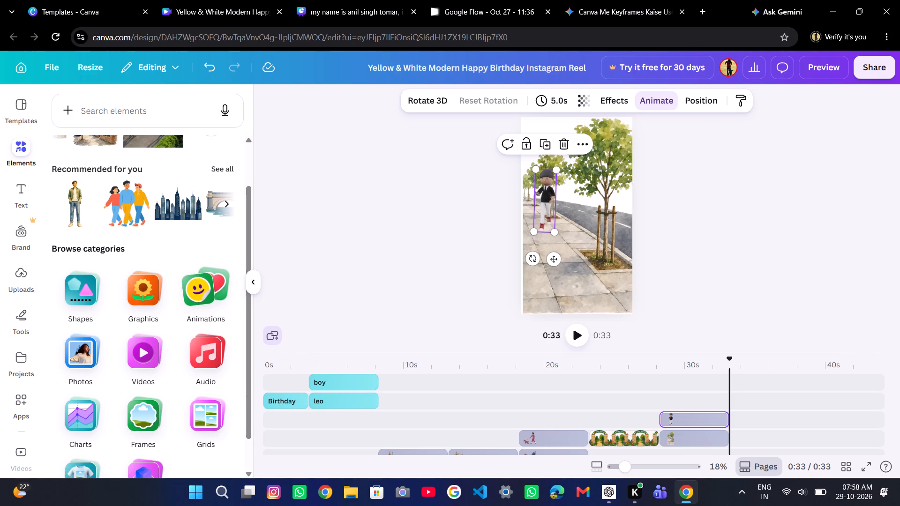
{"action": "scroll", "coordinate": [195, 307], "scroll_direction": "down", "scroll_amount": 2}
{"action": "left_click", "coordinate": [90, 333]}
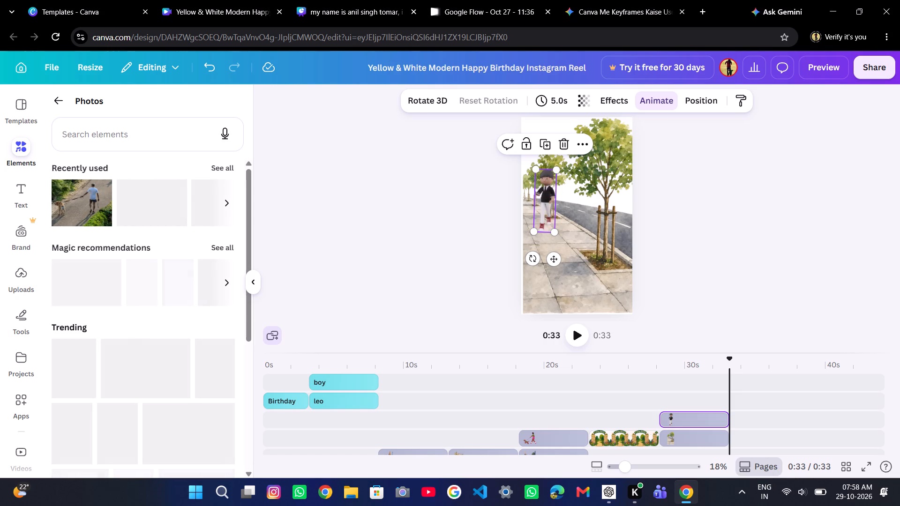
Deselect the boy and preview the reel from about 28 s, at the end of the City Park scene.
{"action": "left_click", "coordinate": [486, 268]}
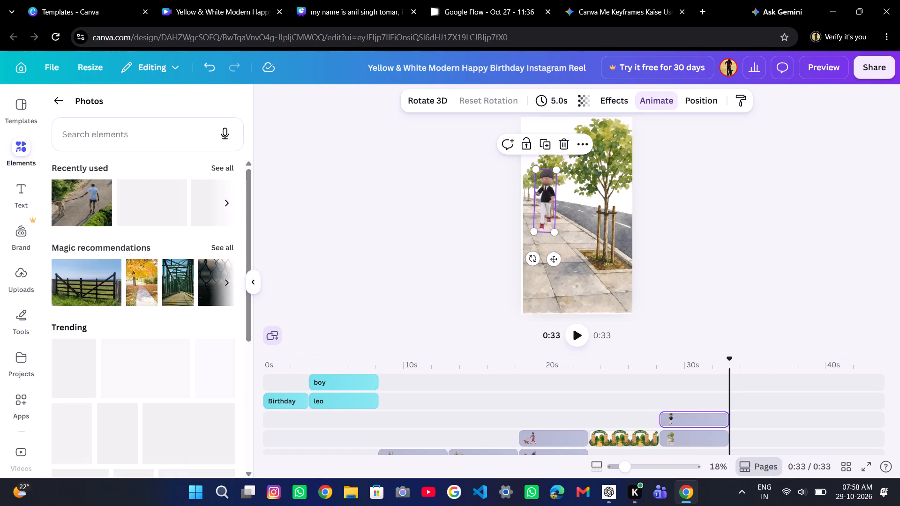
{"action": "left_click", "coordinate": [657, 384]}
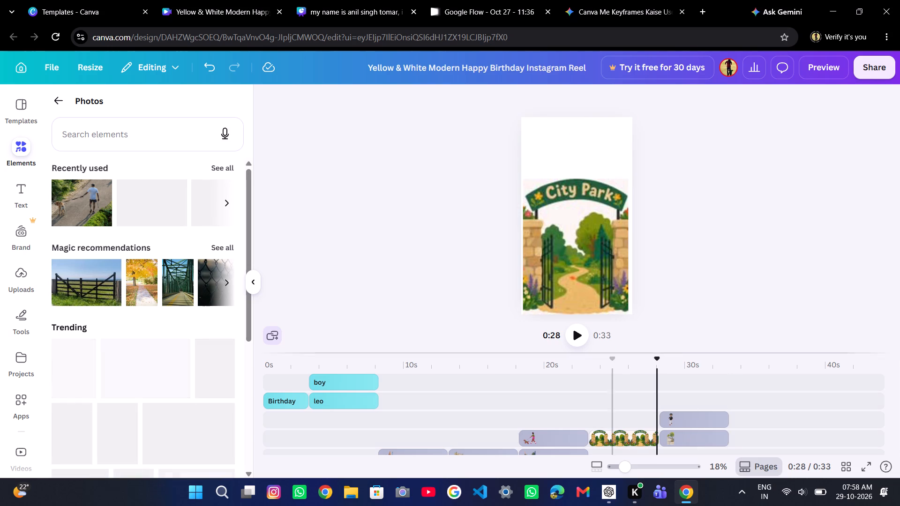
{"action": "left_click", "coordinate": [577, 335]}
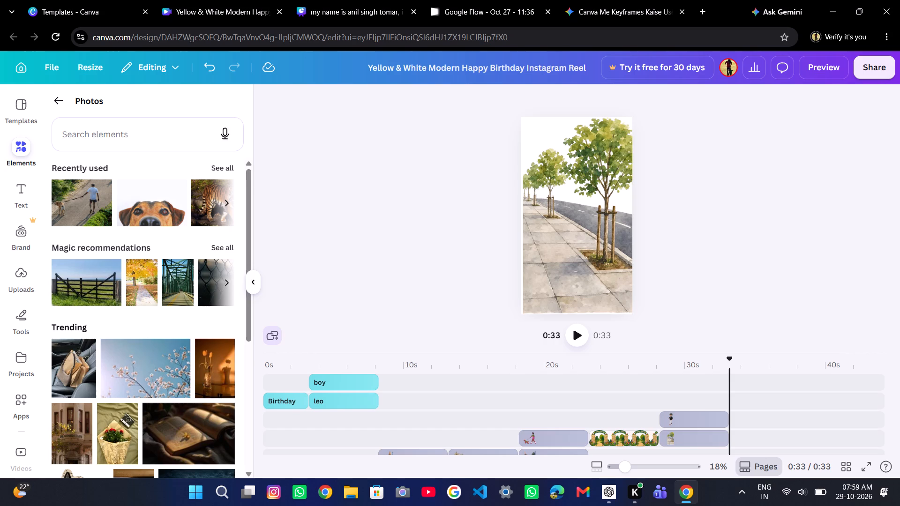
Add the recently used tiger photo to the reel.
{"action": "scroll", "coordinate": [195, 215], "scroll_direction": "left", "scroll_amount": 1}
{"action": "left_click", "coordinate": [153, 217]}
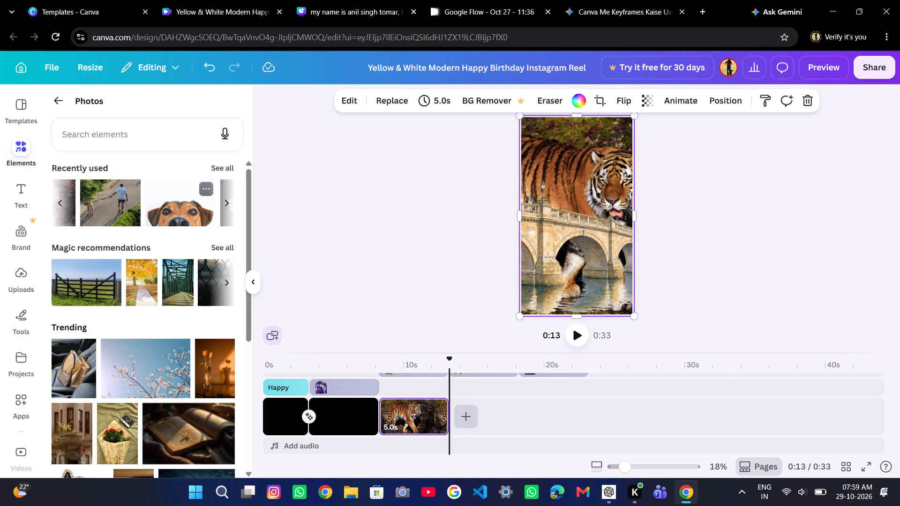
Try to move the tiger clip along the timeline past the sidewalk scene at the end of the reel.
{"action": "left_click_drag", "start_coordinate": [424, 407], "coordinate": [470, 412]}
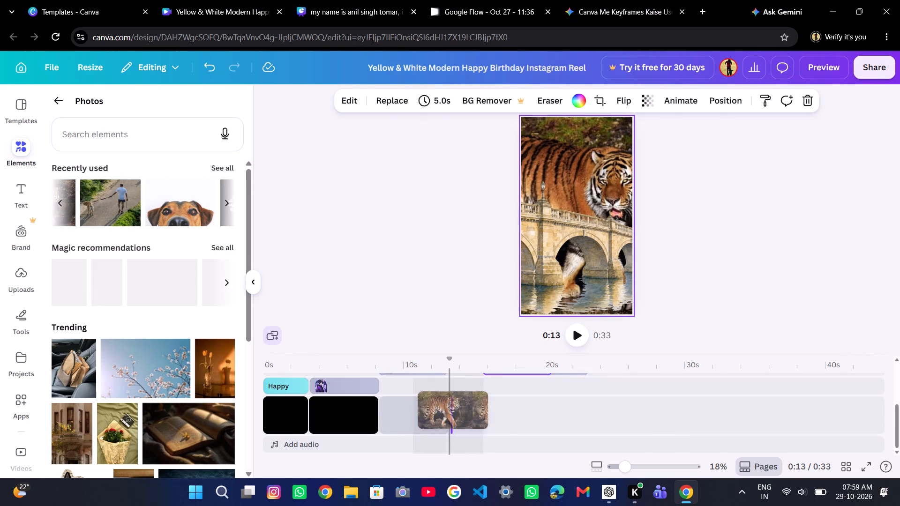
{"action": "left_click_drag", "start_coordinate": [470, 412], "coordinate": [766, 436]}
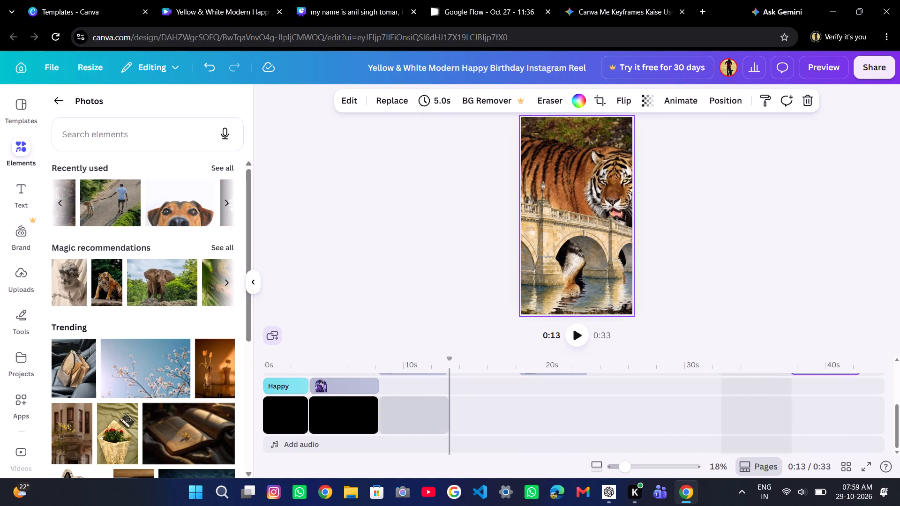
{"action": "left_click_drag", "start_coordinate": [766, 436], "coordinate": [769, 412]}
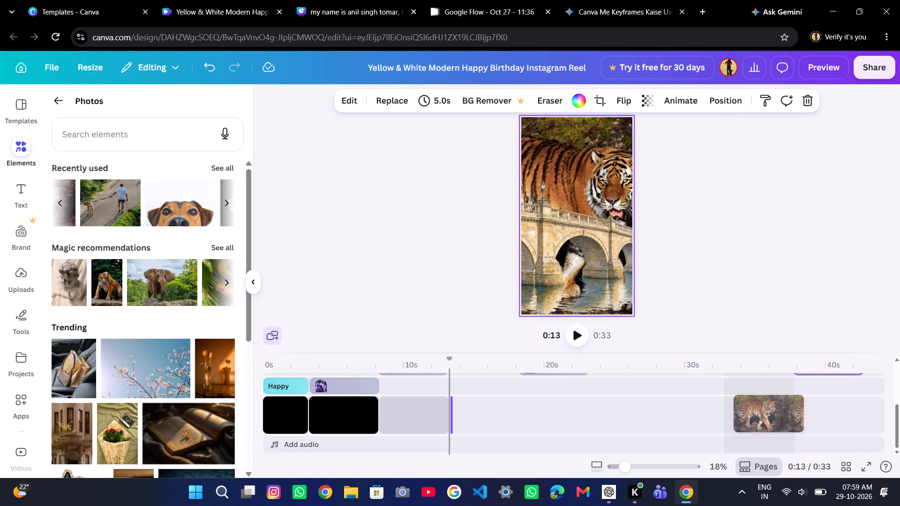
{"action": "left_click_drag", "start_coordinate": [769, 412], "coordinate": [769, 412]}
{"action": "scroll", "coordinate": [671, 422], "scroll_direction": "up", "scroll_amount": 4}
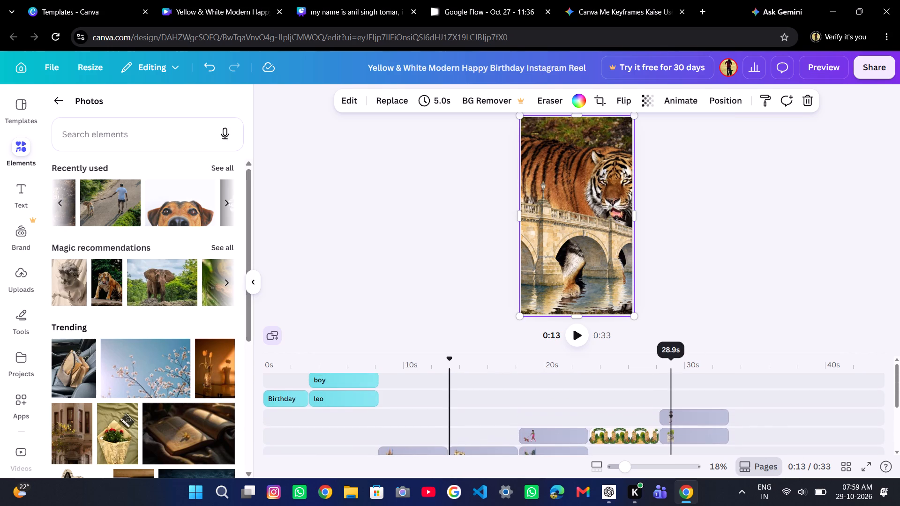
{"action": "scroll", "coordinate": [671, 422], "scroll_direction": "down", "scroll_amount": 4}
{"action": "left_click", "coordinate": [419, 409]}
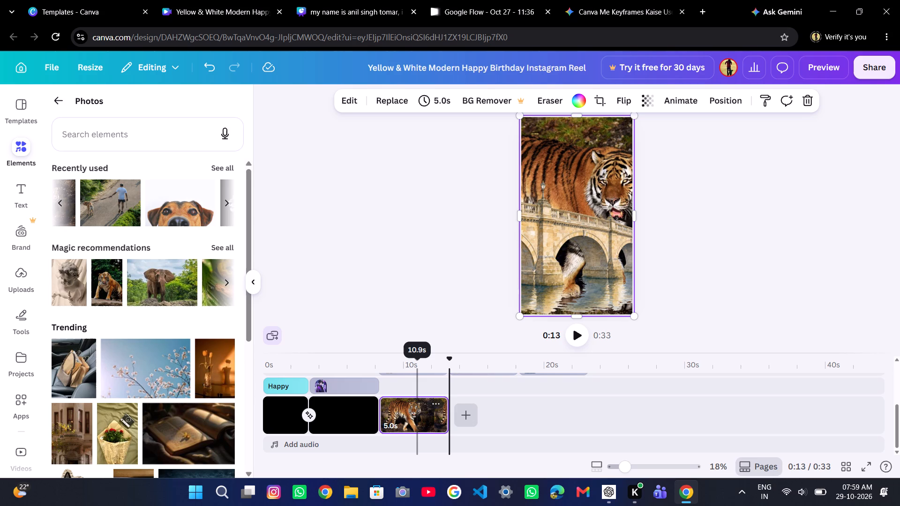
Delete the city skyline clip that overlaps the tiger clip on the timeline.
{"action": "scroll", "coordinate": [417, 412], "scroll_direction": "up", "scroll_amount": 1}
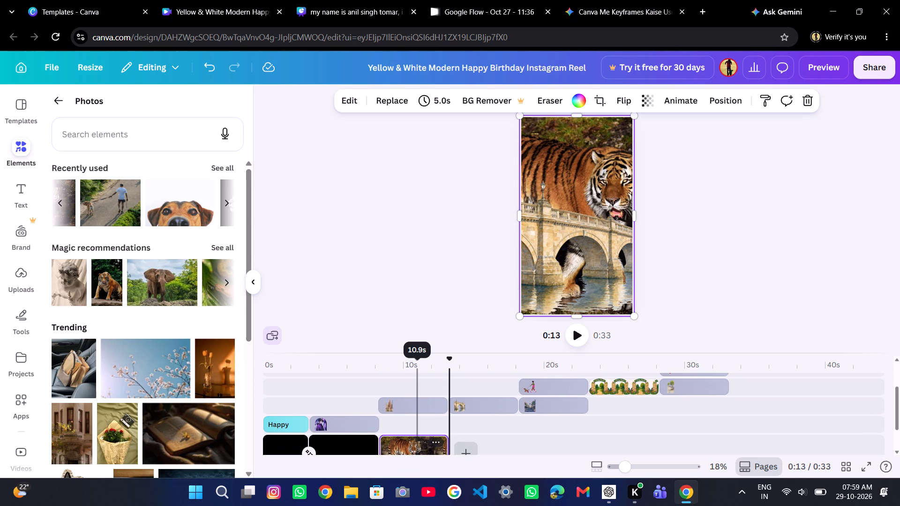
{"action": "scroll", "coordinate": [417, 412], "scroll_direction": "up", "scroll_amount": 1}
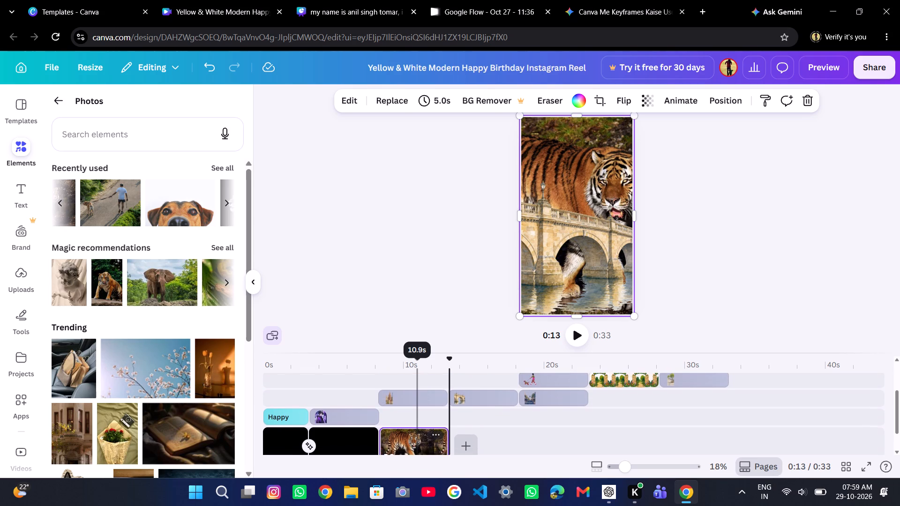
{"action": "scroll", "coordinate": [417, 412], "scroll_direction": "up", "scroll_amount": 1}
{"action": "left_click", "coordinate": [409, 402]}
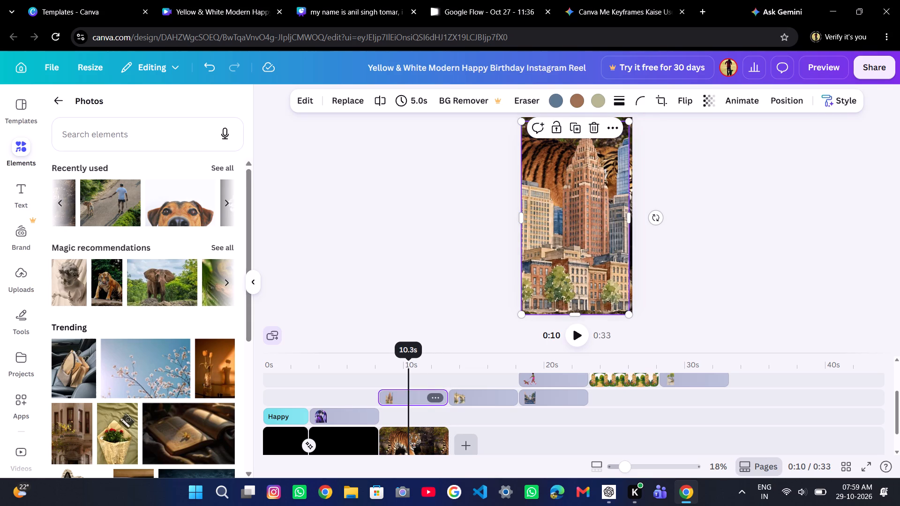
{"action": "left_click", "coordinate": [595, 135]}
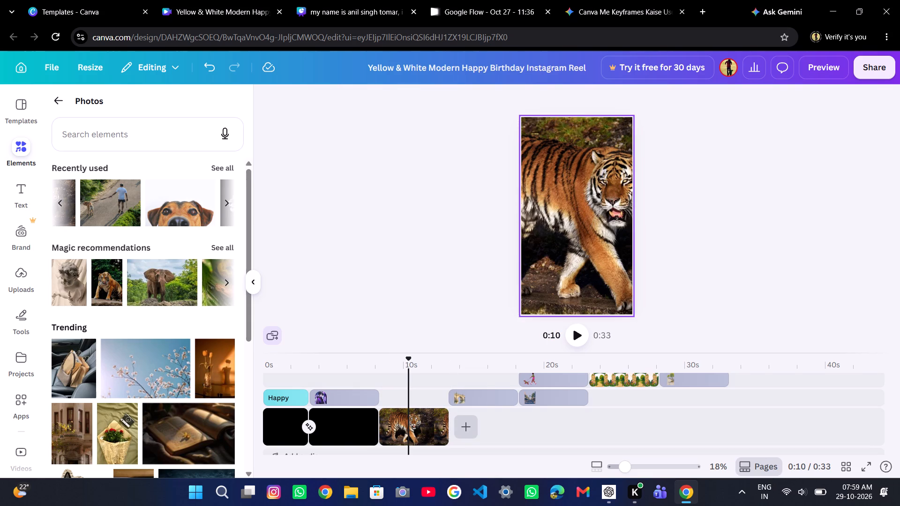
Move the stone bridge clip earlier on the timeline so it lines up with the 5-second tiger clip.
{"action": "left_click_drag", "start_coordinate": [478, 403], "coordinate": [477, 402]}
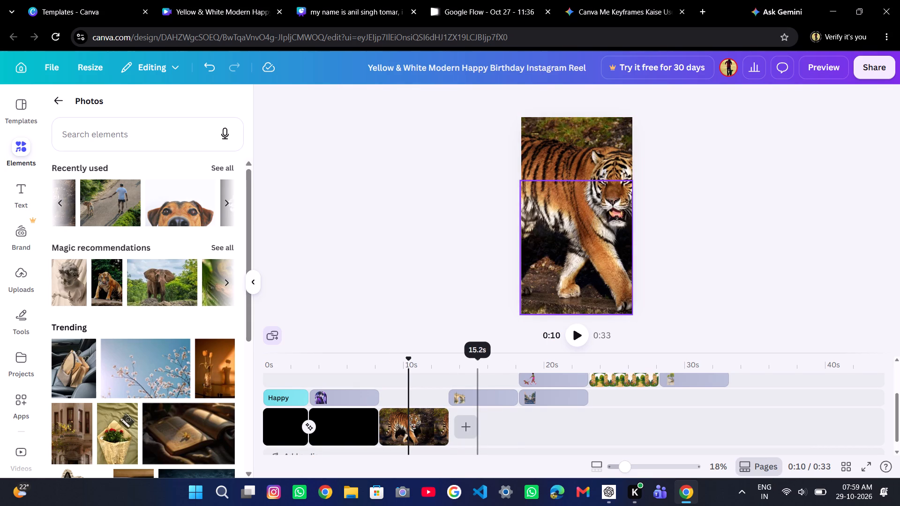
{"action": "left_click_drag", "start_coordinate": [477, 402], "coordinate": [411, 400]}
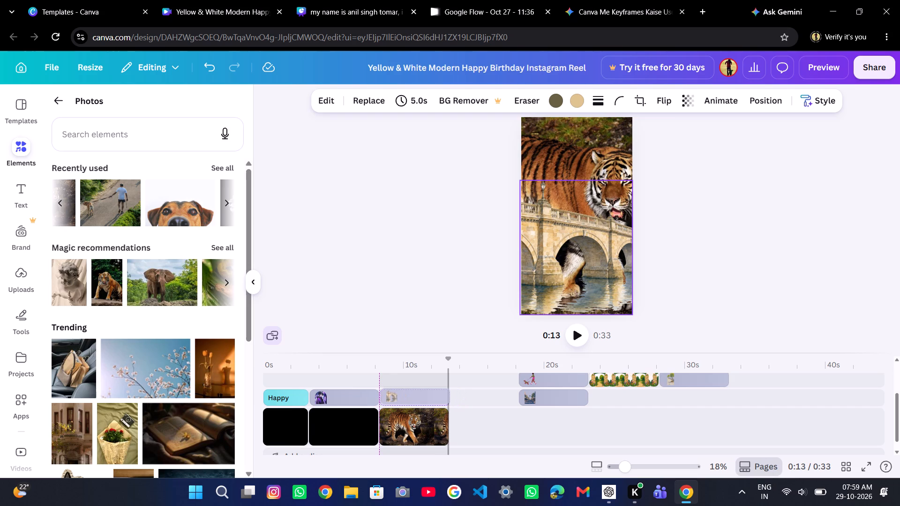
{"action": "scroll", "coordinate": [468, 403], "scroll_direction": "right", "scroll_amount": 1}
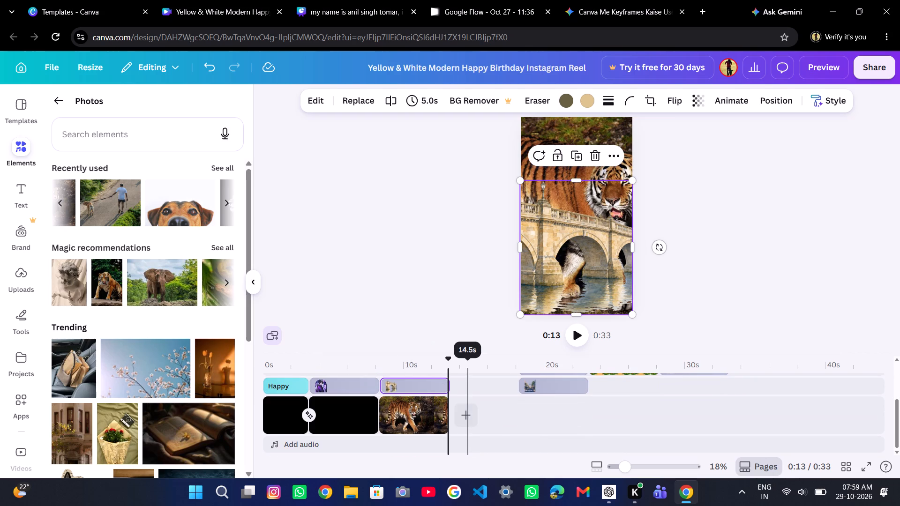
Extend the starts of the street clip and the dog walker's clip back to the bridge clip's end, making each 9.8 seconds.
{"action": "left_click_drag", "start_coordinate": [529, 389], "coordinate": [461, 398]}
{"action": "scroll", "coordinate": [461, 398], "scroll_direction": "up", "scroll_amount": 1}
{"action": "left_click", "coordinate": [541, 416]}
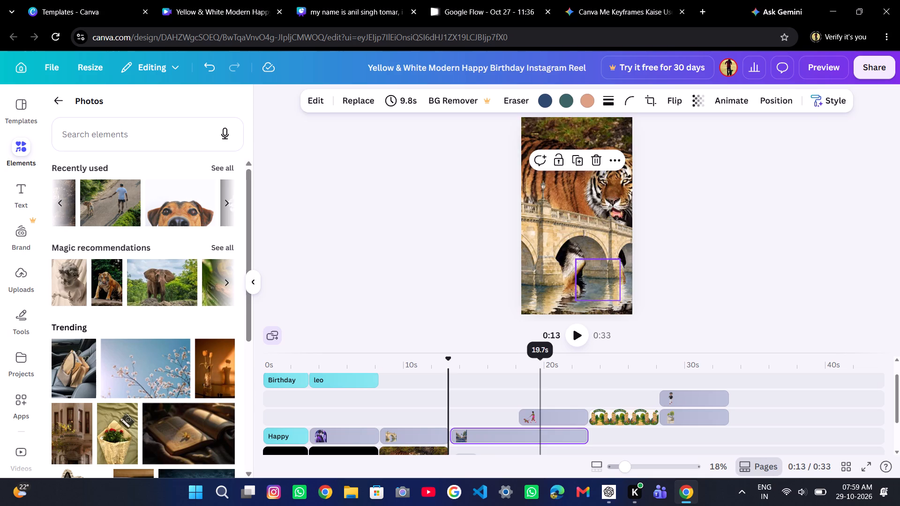
{"action": "left_click_drag", "start_coordinate": [521, 416], "coordinate": [520, 416]}
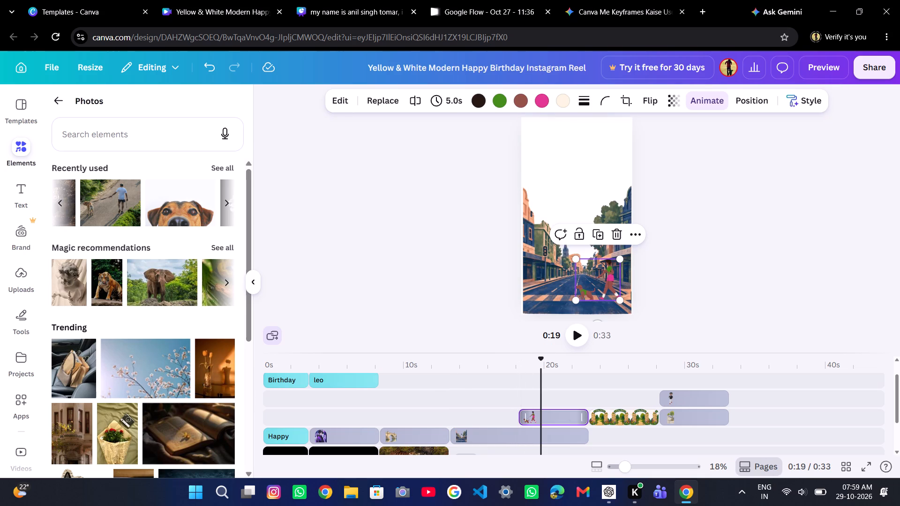
{"action": "left_click_drag", "start_coordinate": [520, 416], "coordinate": [454, 424]}
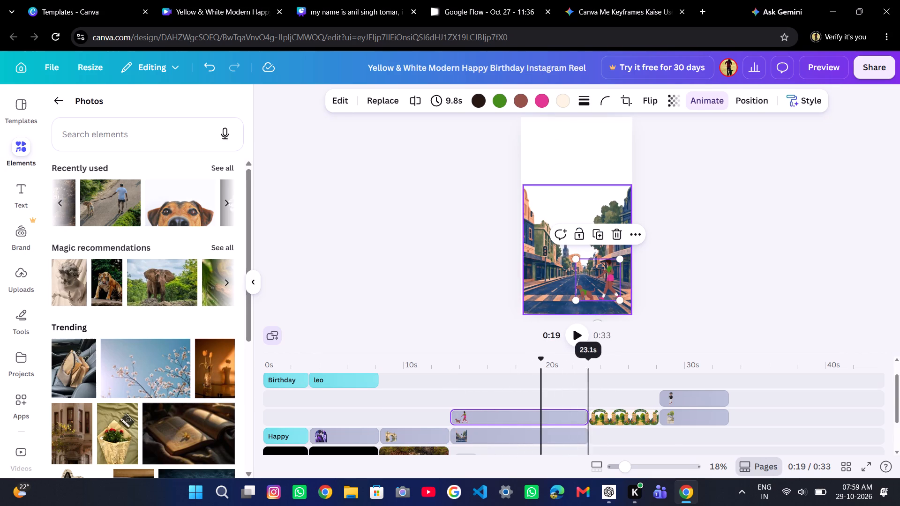
Preview the reel from about 8 s through the tiger and bridge scene, and pause it at about 11 s.
{"action": "left_click", "coordinate": [379, 395]}
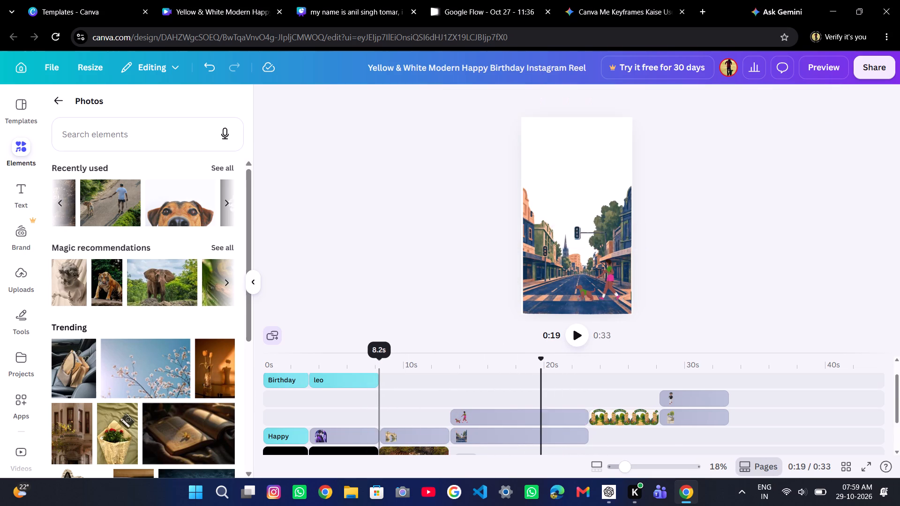
{"action": "left_click", "coordinate": [577, 331]}
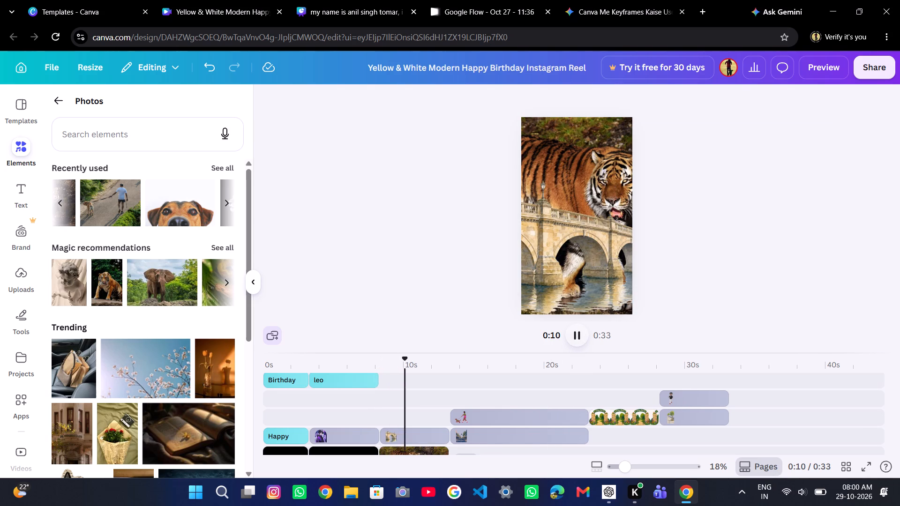
{"action": "left_click", "coordinate": [577, 331]}
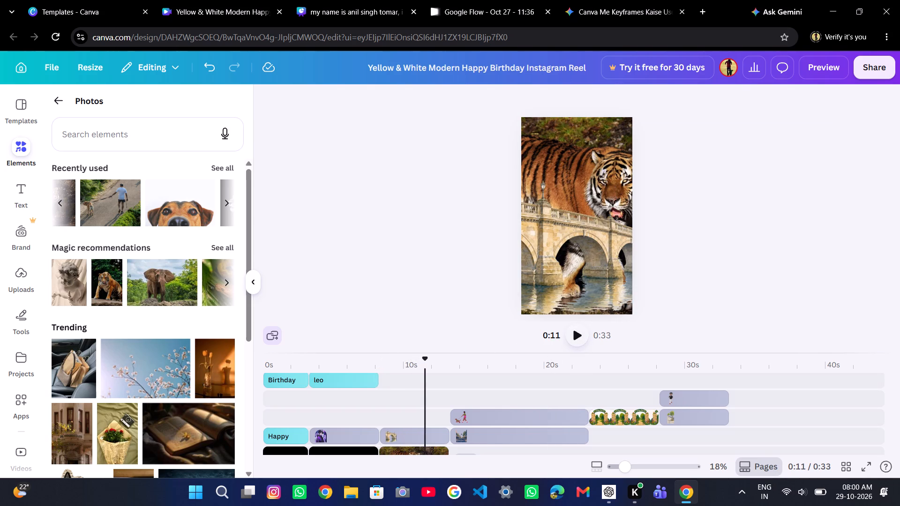
Turn the stone bridge image in the birthday reel into a short video with Image to Video.
{"action": "left_click", "coordinate": [402, 434]}
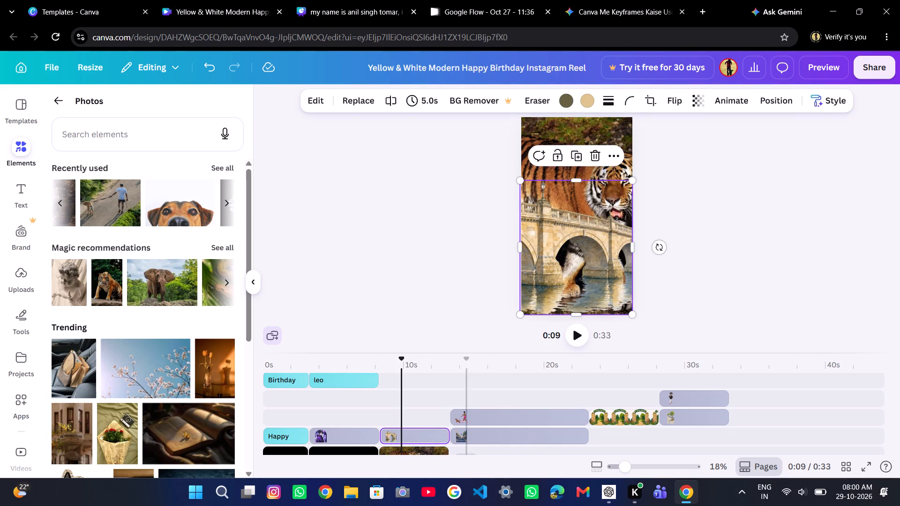
{"action": "left_click", "coordinate": [732, 98]}
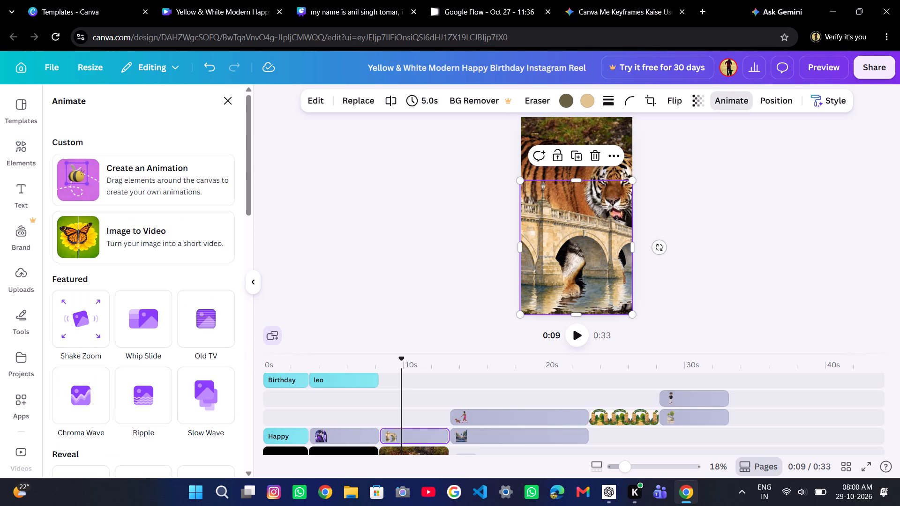
{"action": "left_click", "coordinate": [174, 220]}
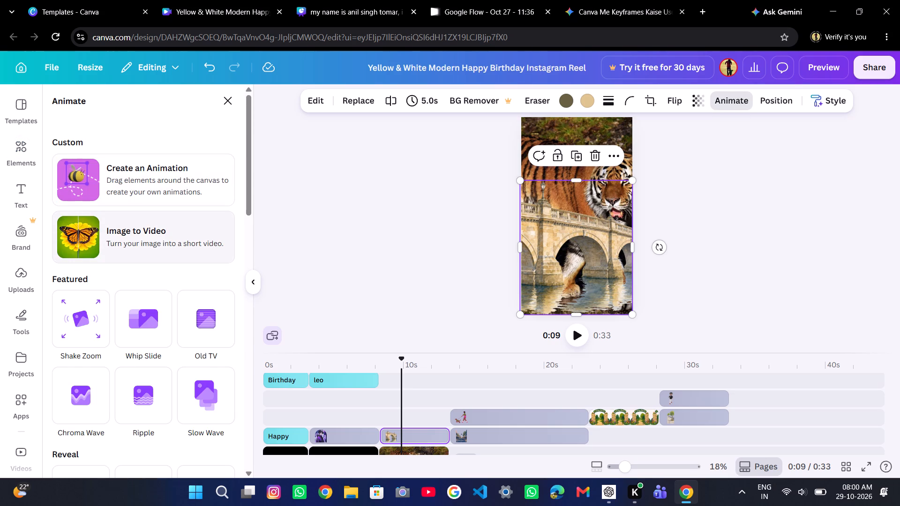
{"action": "left_click", "coordinate": [163, 211]}
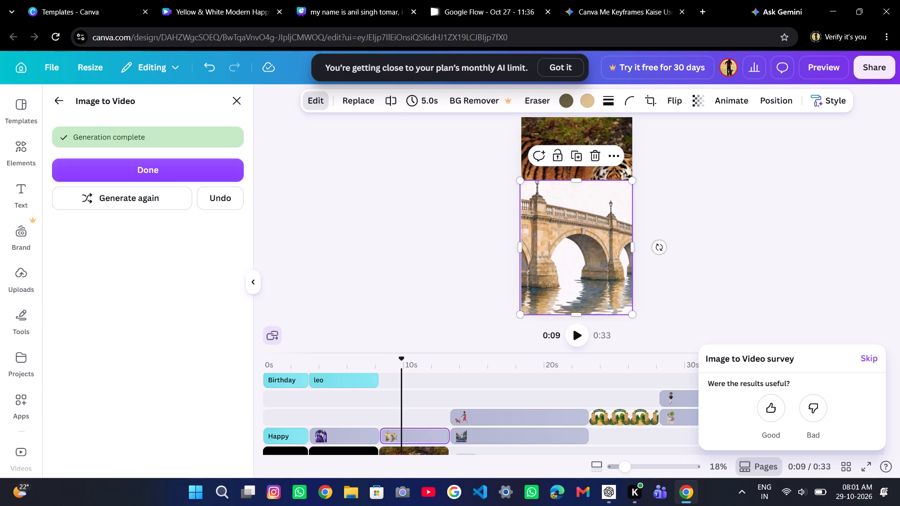
{"action": "left_click", "coordinate": [679, 216]}
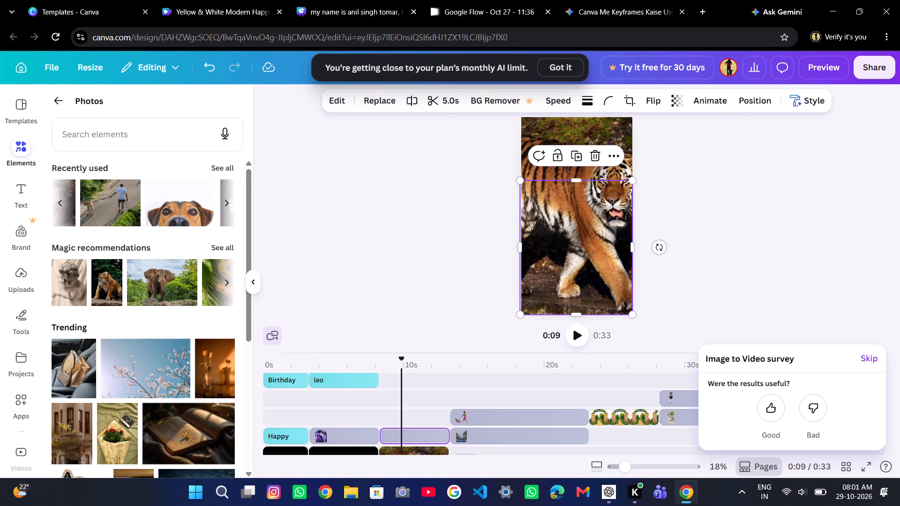
{"action": "left_click", "coordinate": [668, 216]}
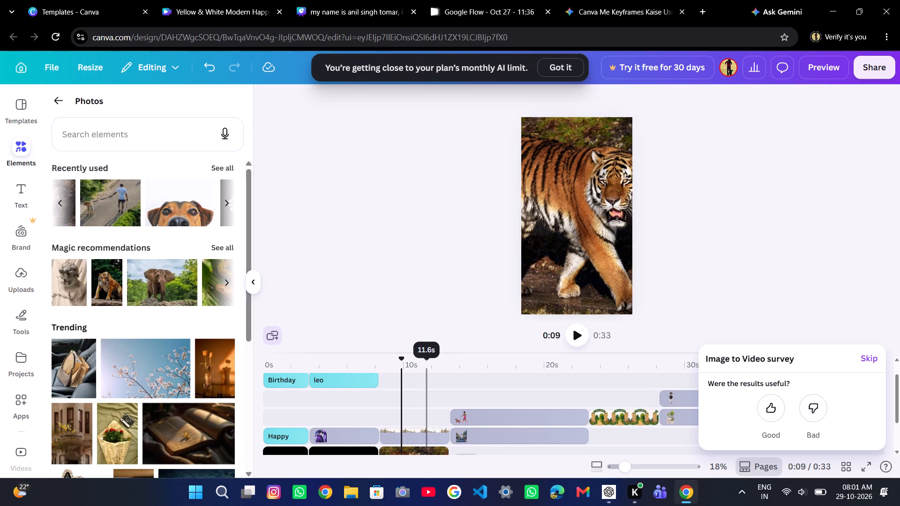
Preview the reel from about 8 s to check the animated bridge over the tiger scene.
{"action": "scroll", "coordinate": [426, 388], "scroll_direction": "down", "scroll_amount": 2}
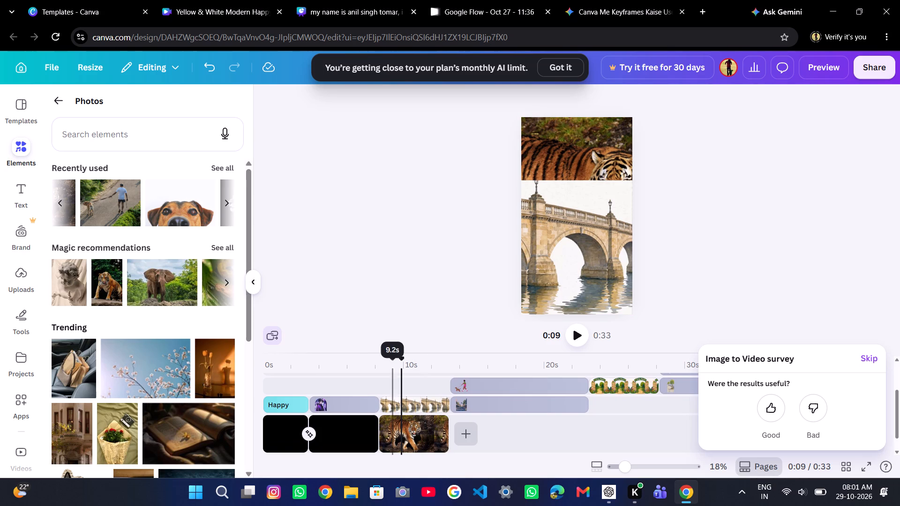
{"action": "left_click", "coordinate": [383, 378]}
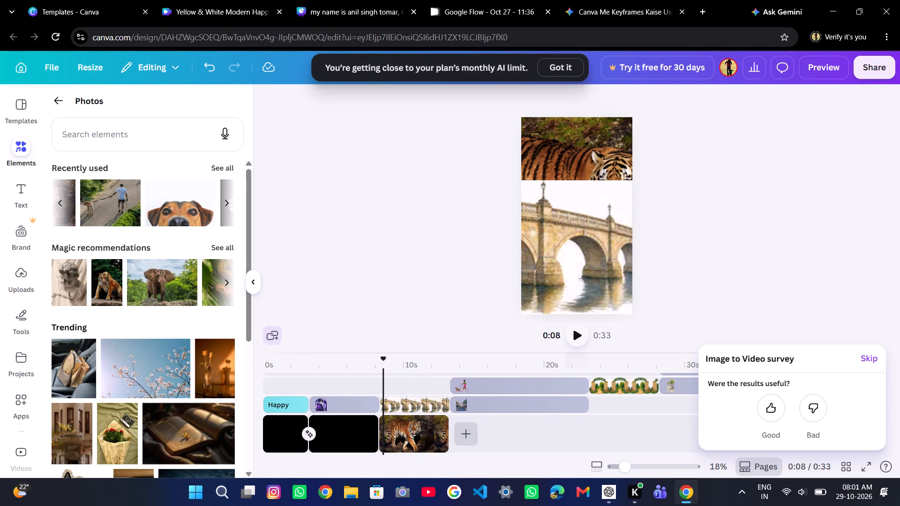
{"action": "left_click", "coordinate": [582, 334]}
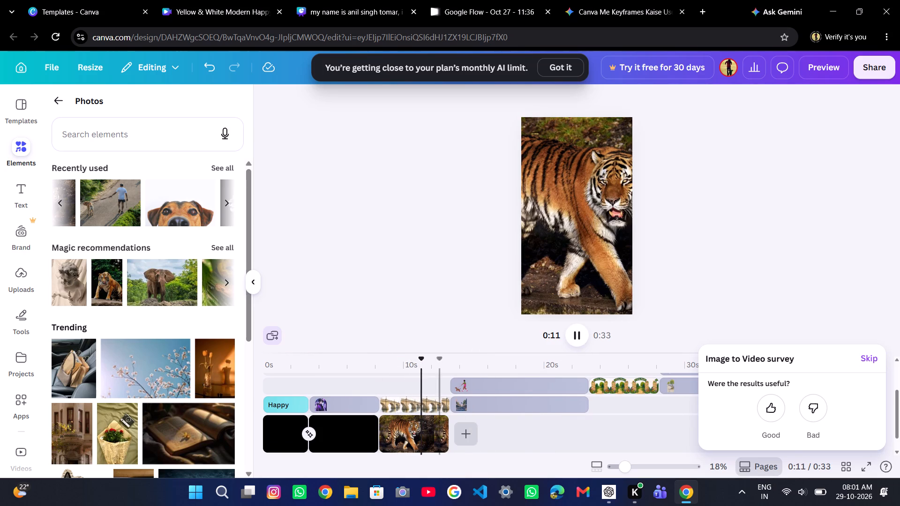
{"action": "left_click", "coordinate": [407, 425]}
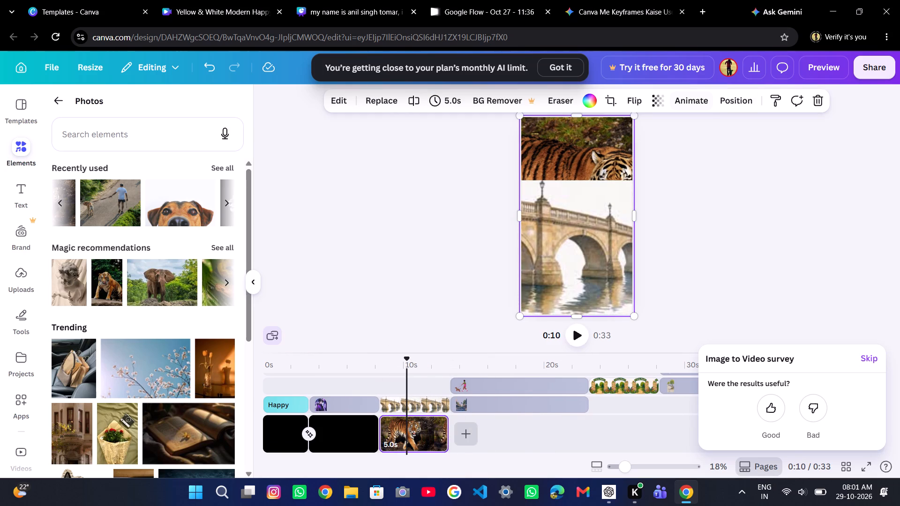
{"action": "left_click", "coordinate": [695, 100]}
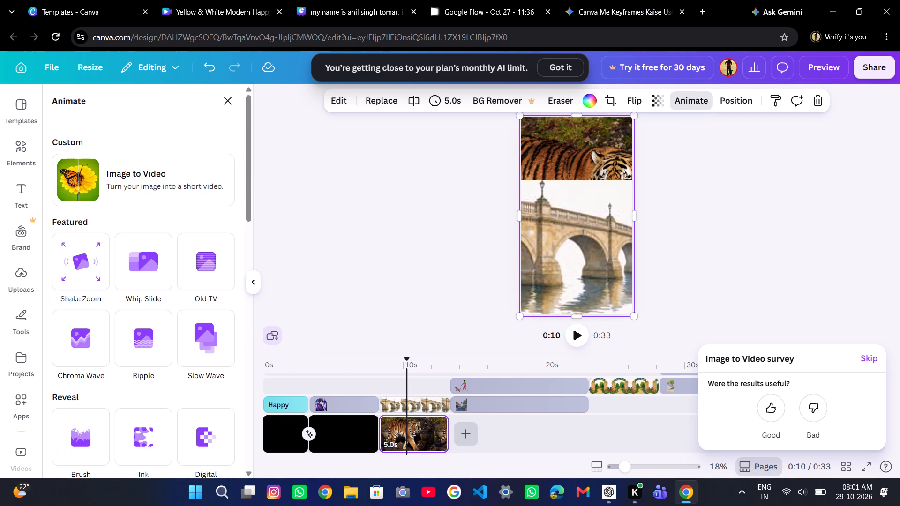
{"action": "left_click", "coordinate": [150, 180]}
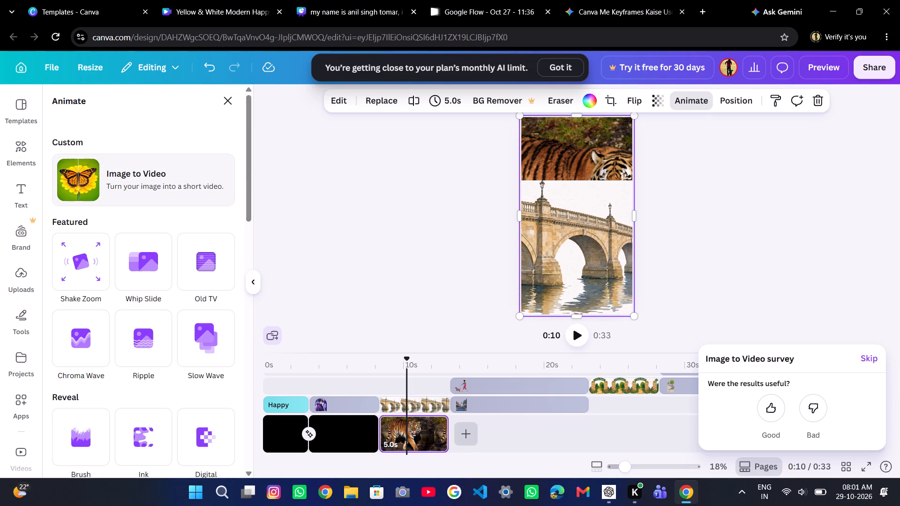
{"action": "left_click", "coordinate": [147, 203]}
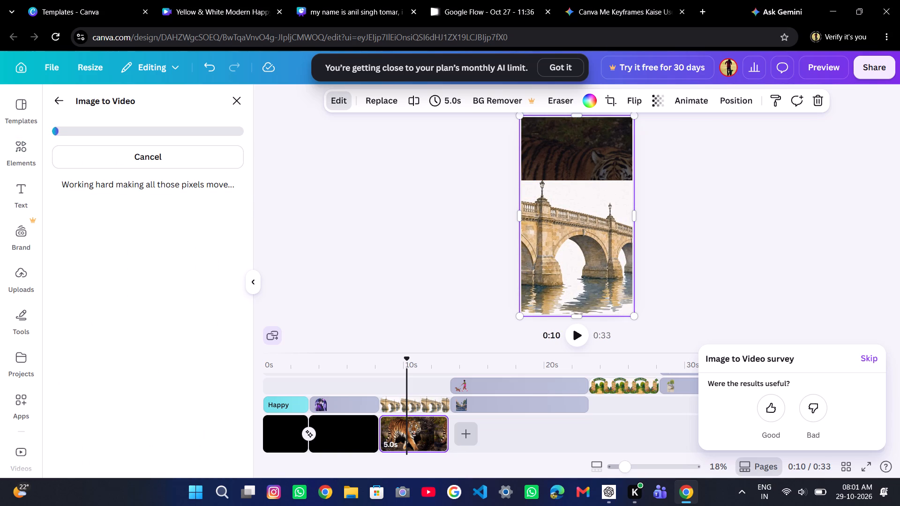